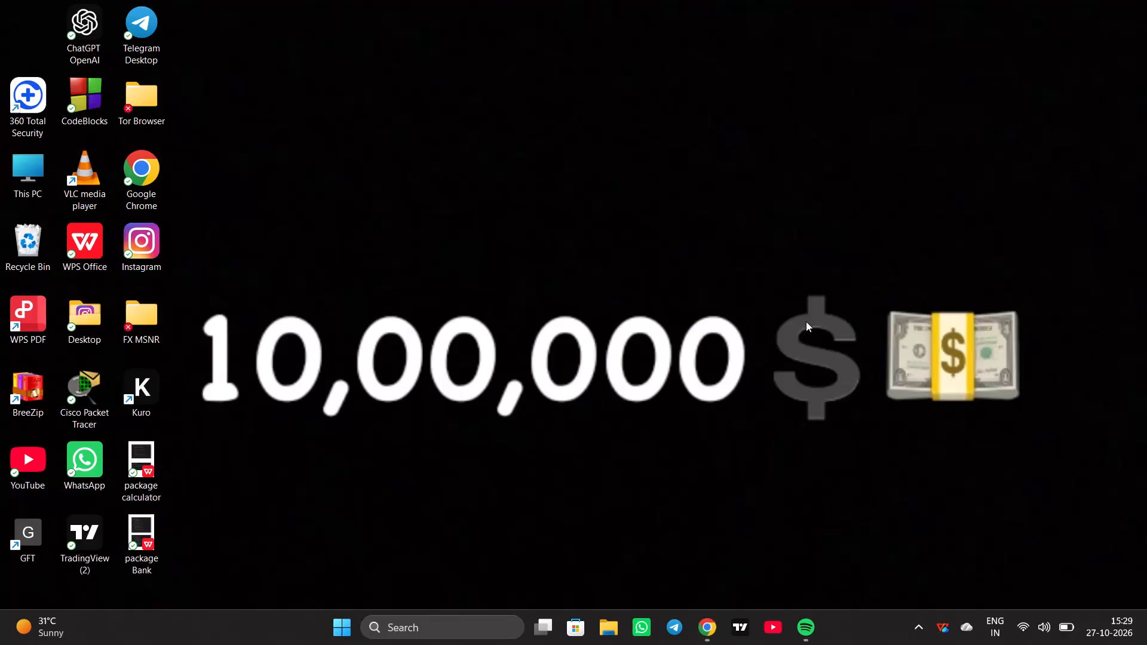
Switch to Chrome, reload the New Zealand vs India match page, and review the live score and India's scorecard.
click(709, 644)
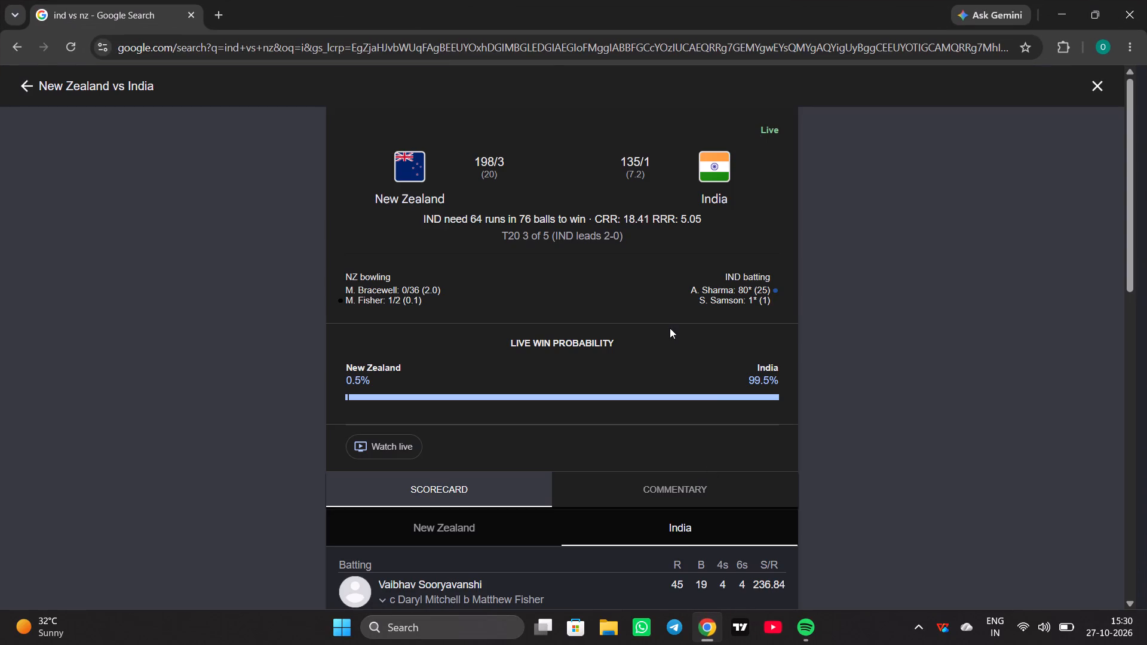
scroll(665, 321, up, 7)
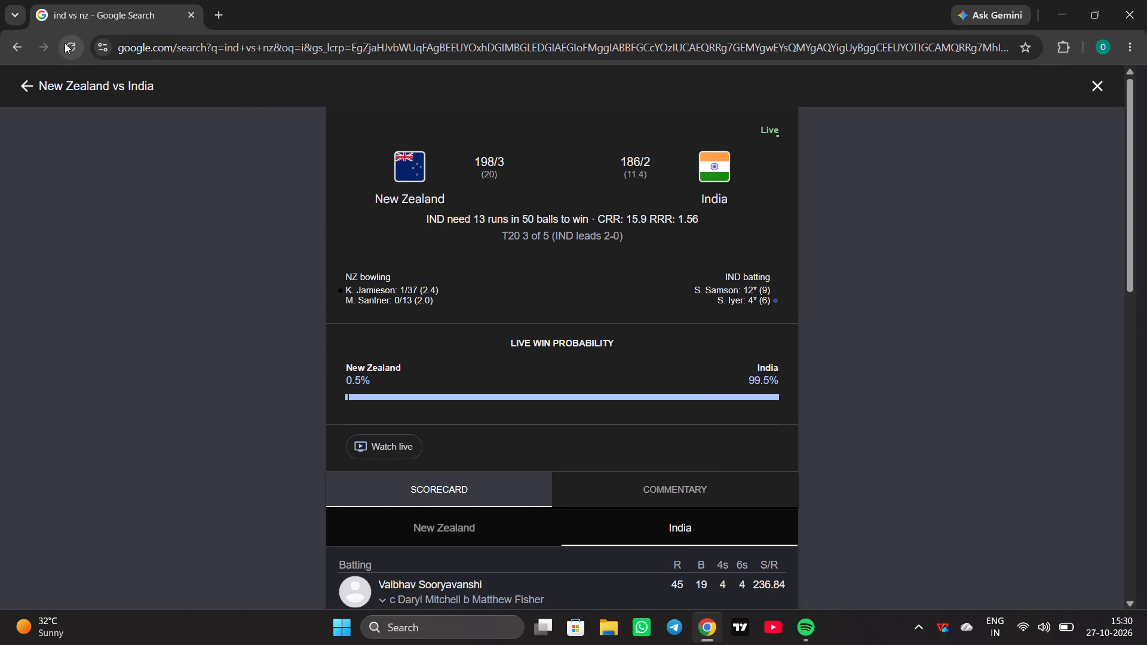
click(65, 43)
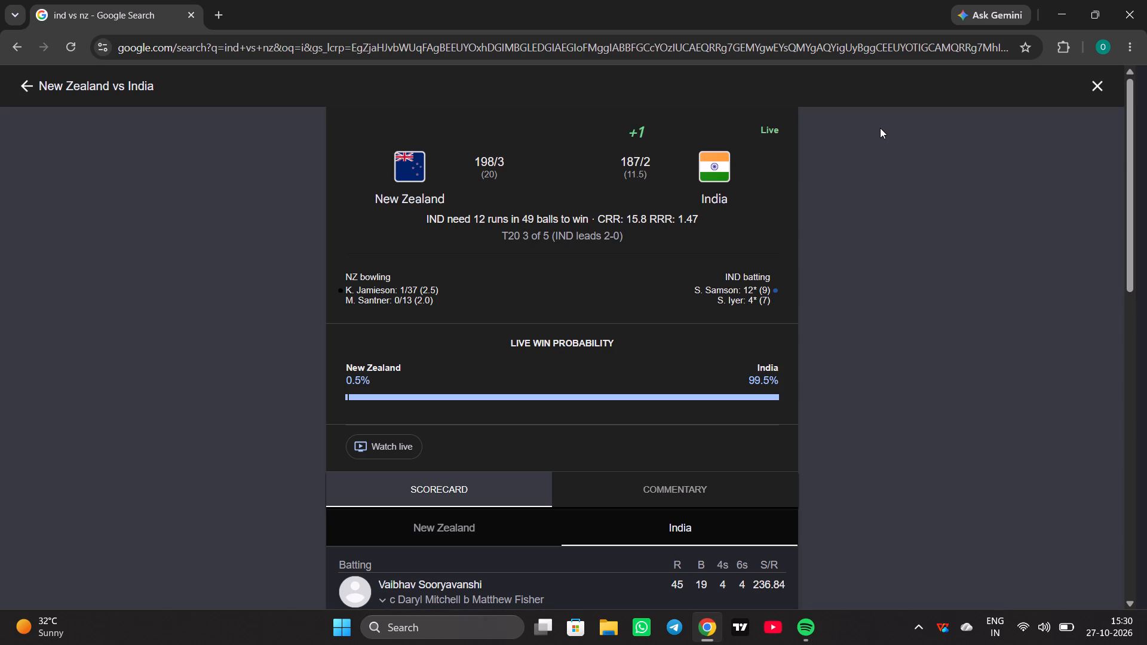
scroll(881, 129, down, 3)
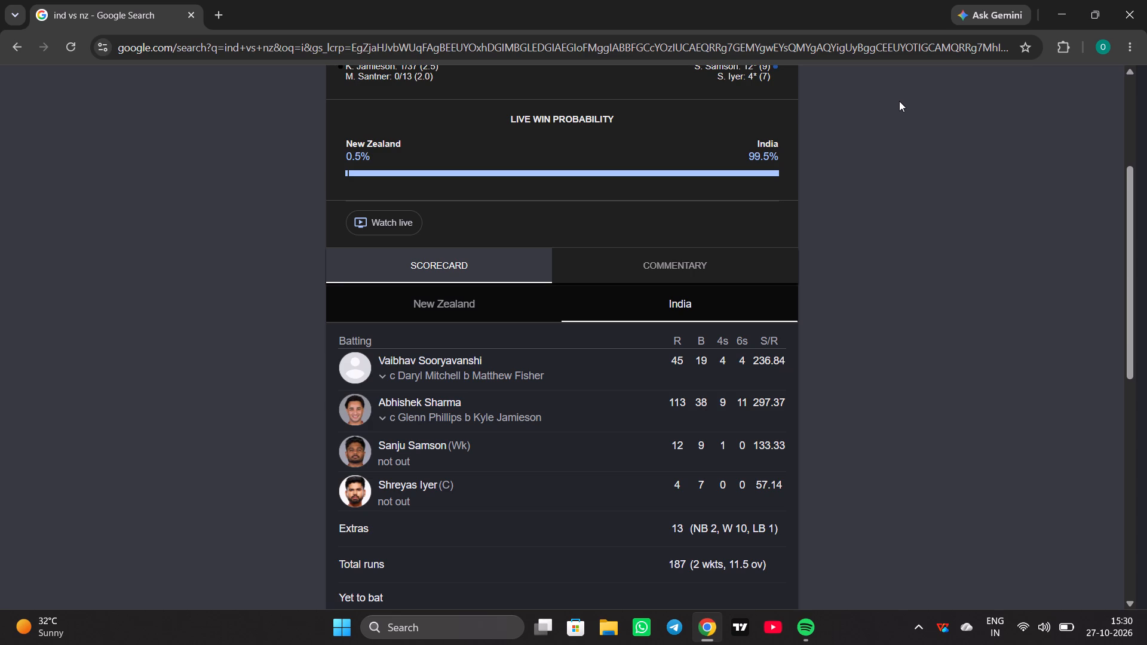
scroll(912, 97, up, 5)
scroll(912, 105, down, 4)
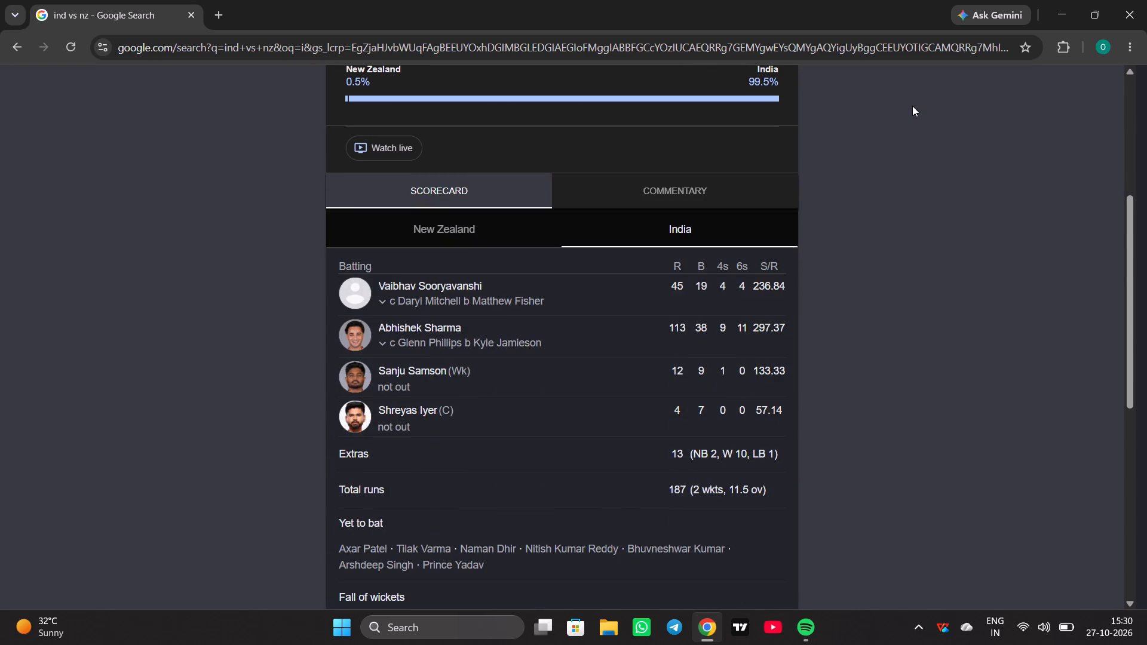
scroll(912, 107, up, 1)
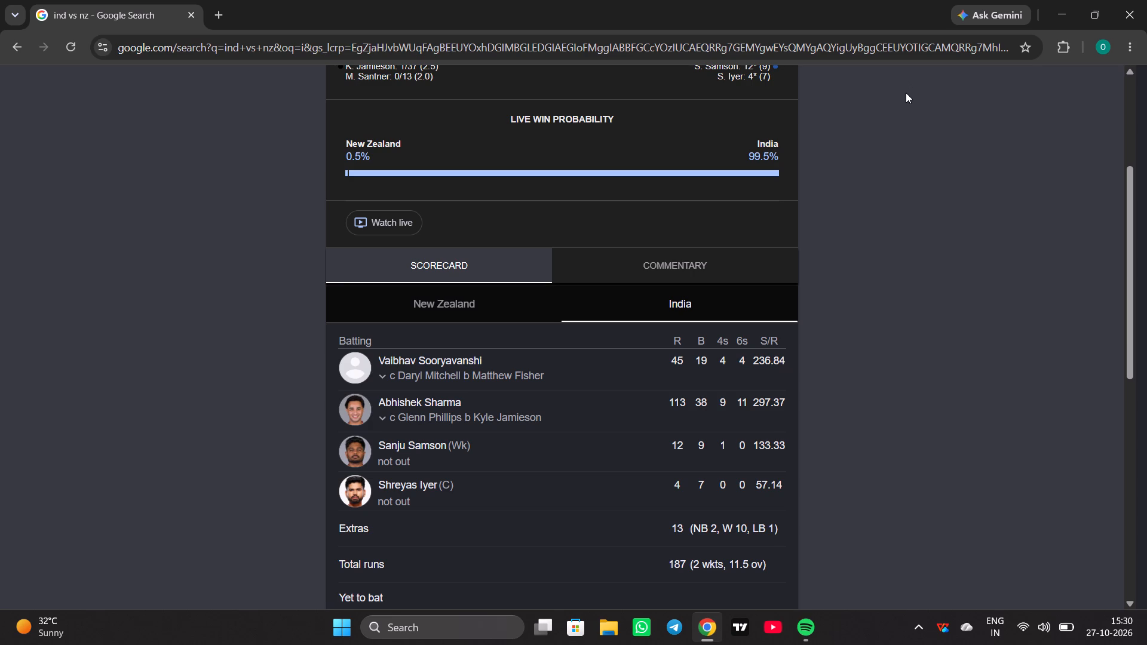
scroll(906, 93, up, 5)
scroll(906, 93, down, 5)
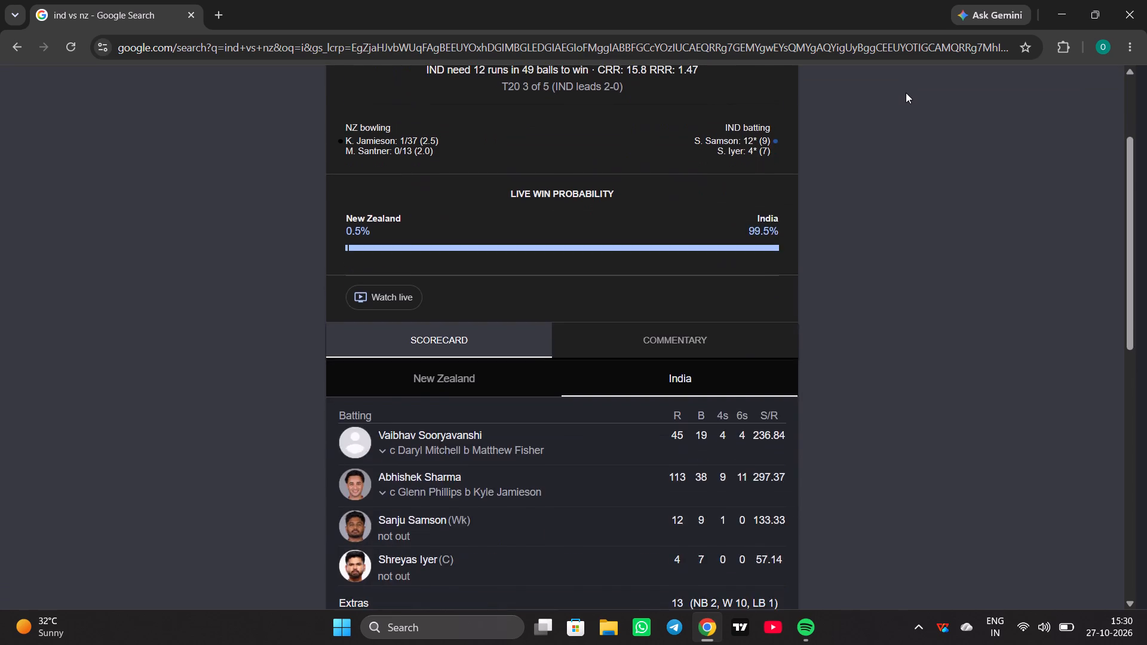
scroll(906, 93, down, 1)
scroll(906, 93, up, 1)
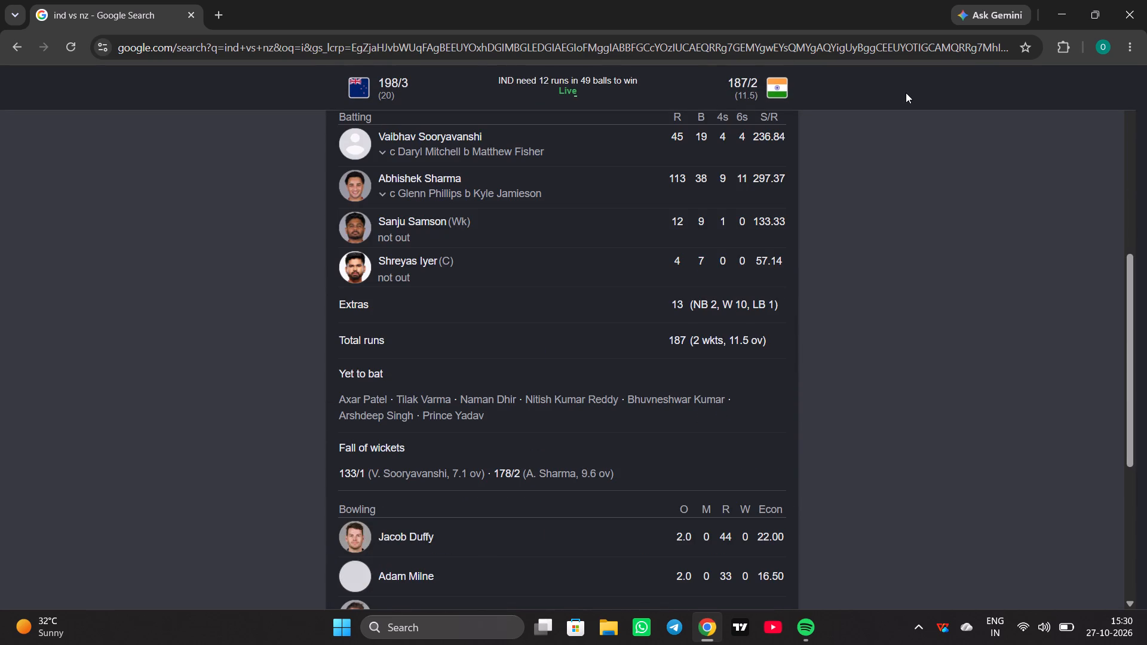
scroll(906, 93, down, 1)
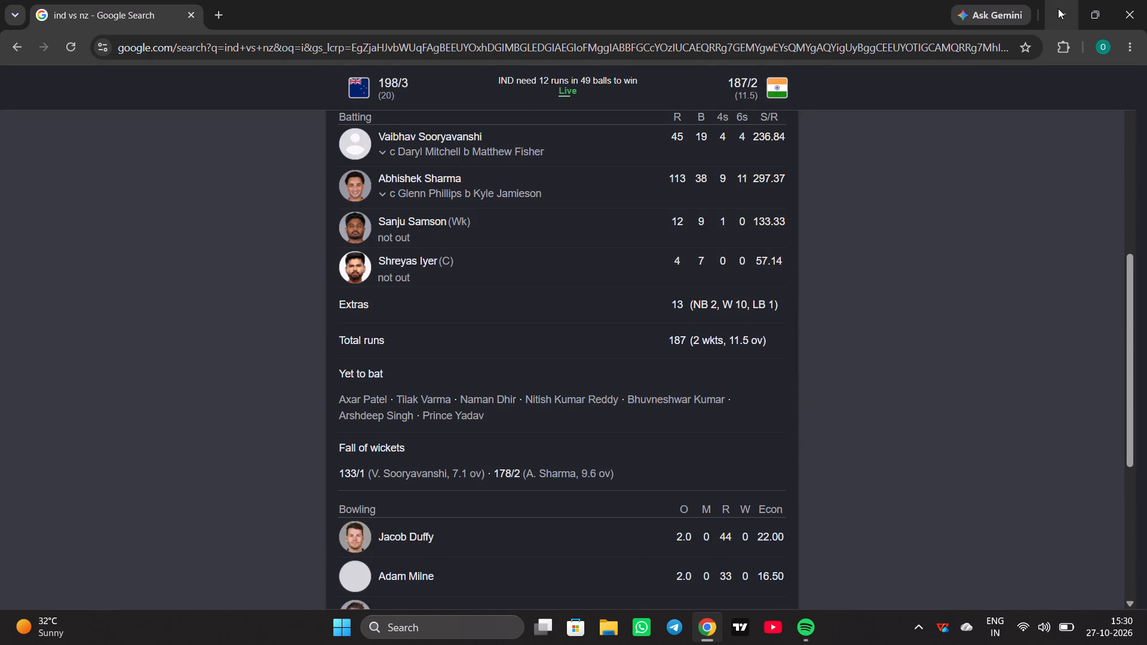
click(1058, 8)
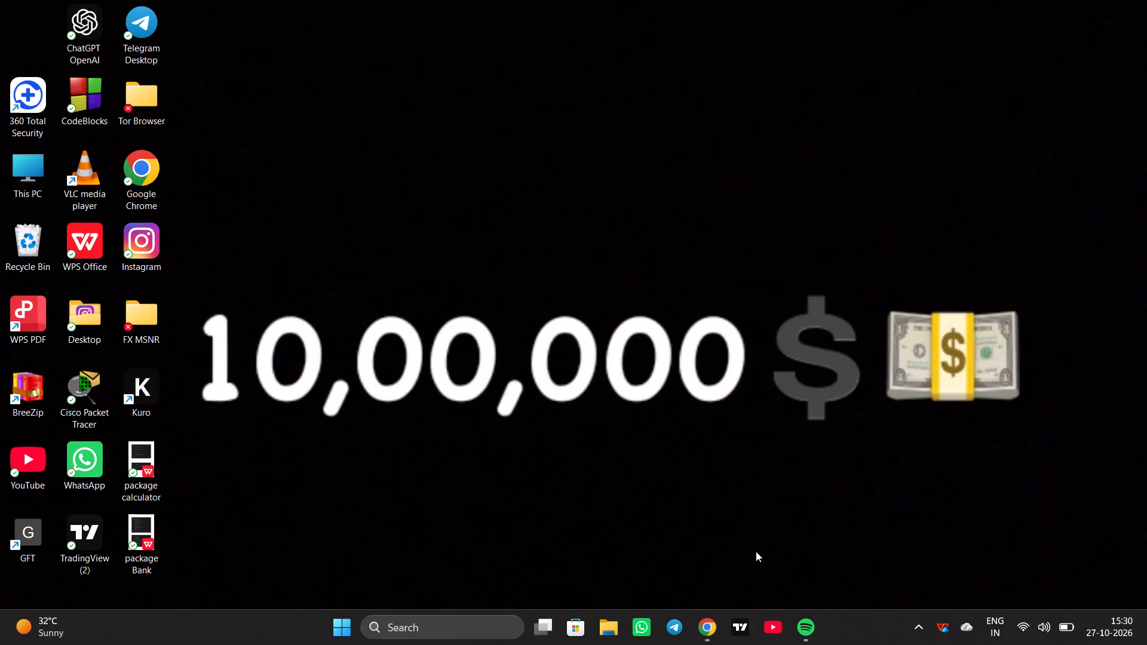
Switch to TradingView and set the XAUUSD chart to the 5-minute timeframe.
click(749, 644)
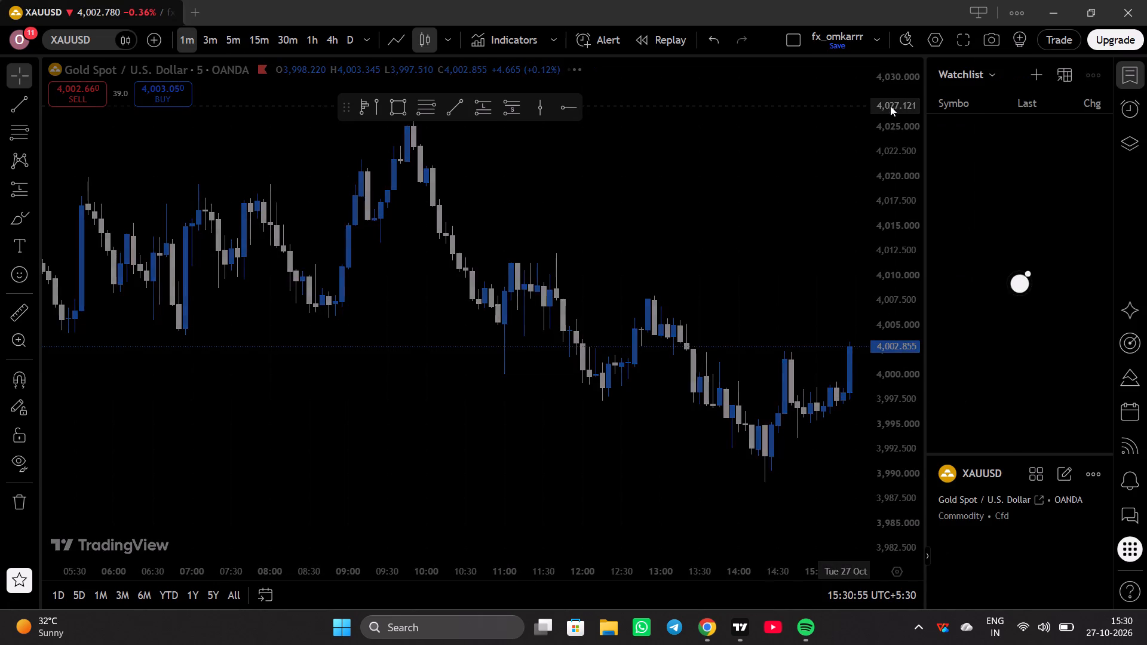
scroll(723, 278, down, 5)
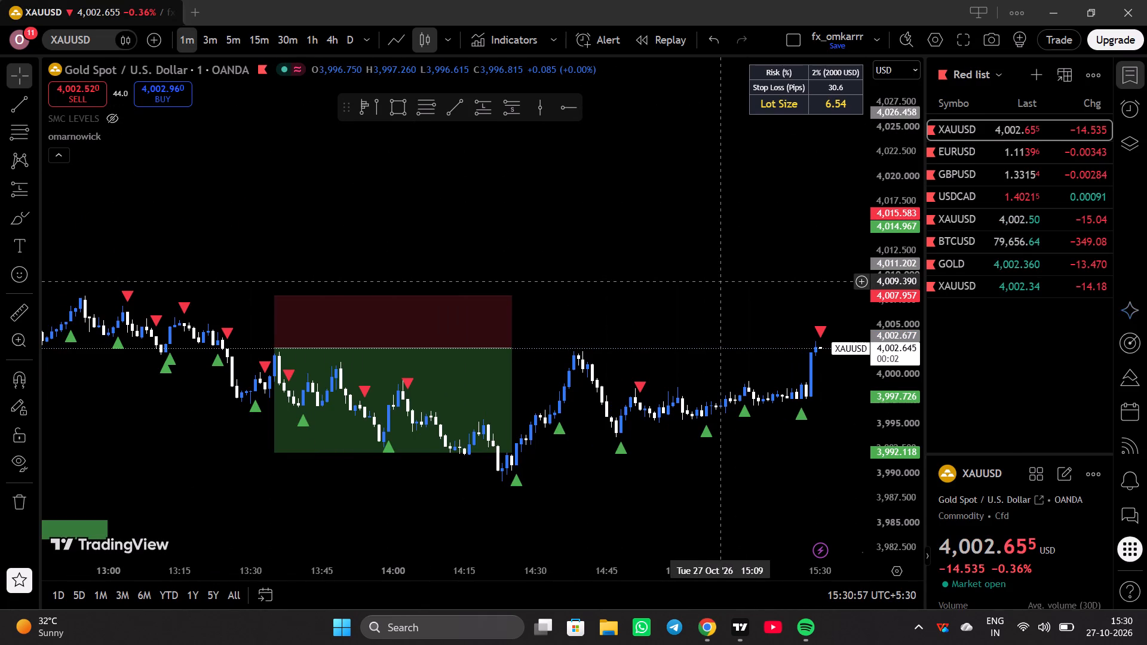
click(225, 37)
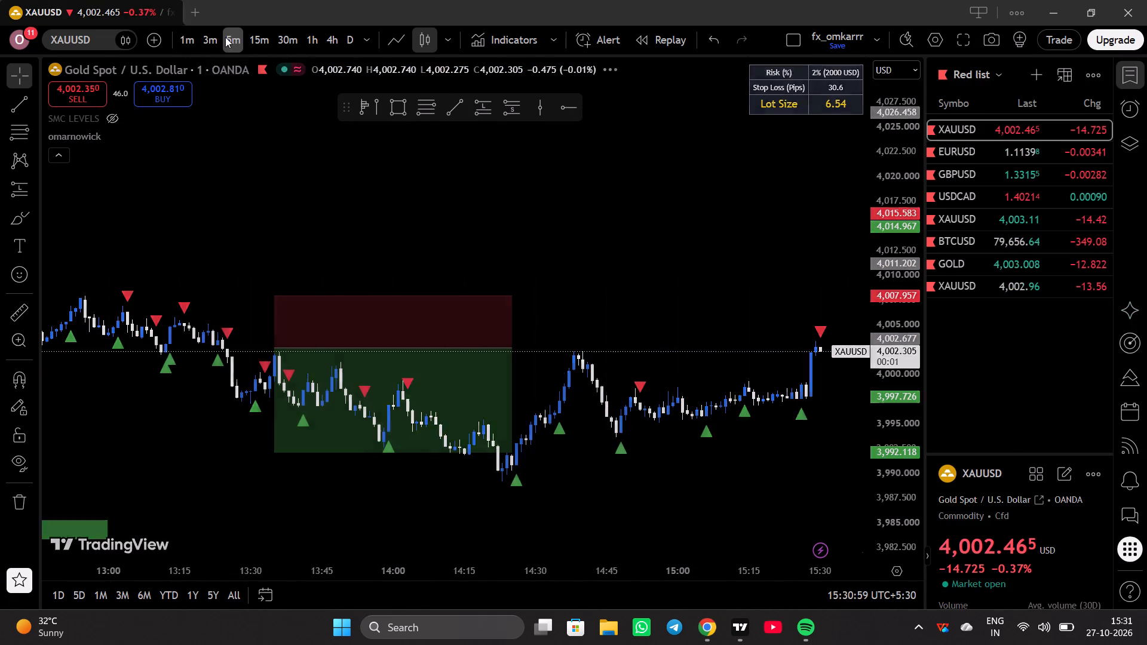
Move the most recent short position drawing onto the latest candle, with its entry at about 4,002.90.
scroll(349, 187, up, 4)
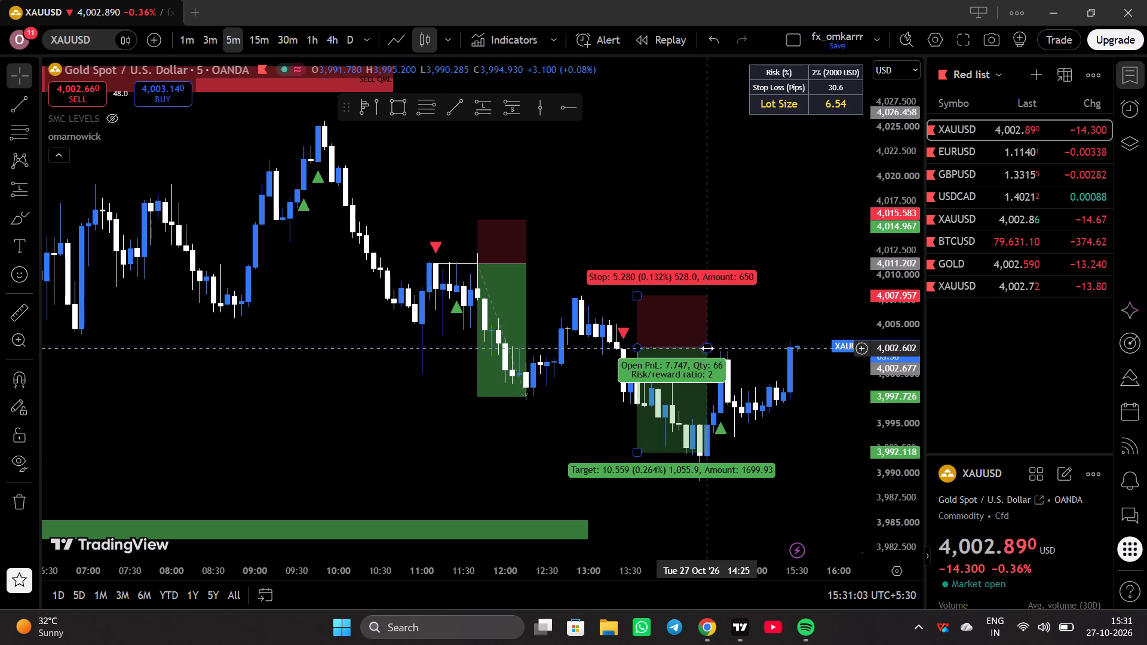
drag(814, 458, 712, 434)
scroll(700, 434, down, 1)
drag(623, 355, 744, 354)
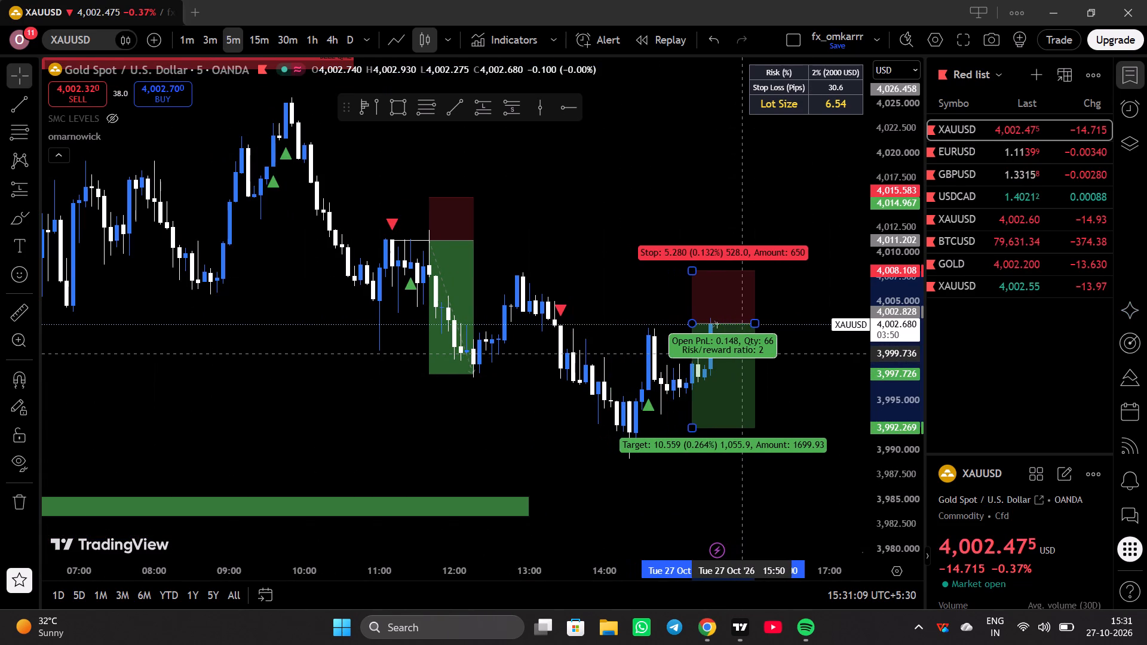
drag(744, 354, 752, 352)
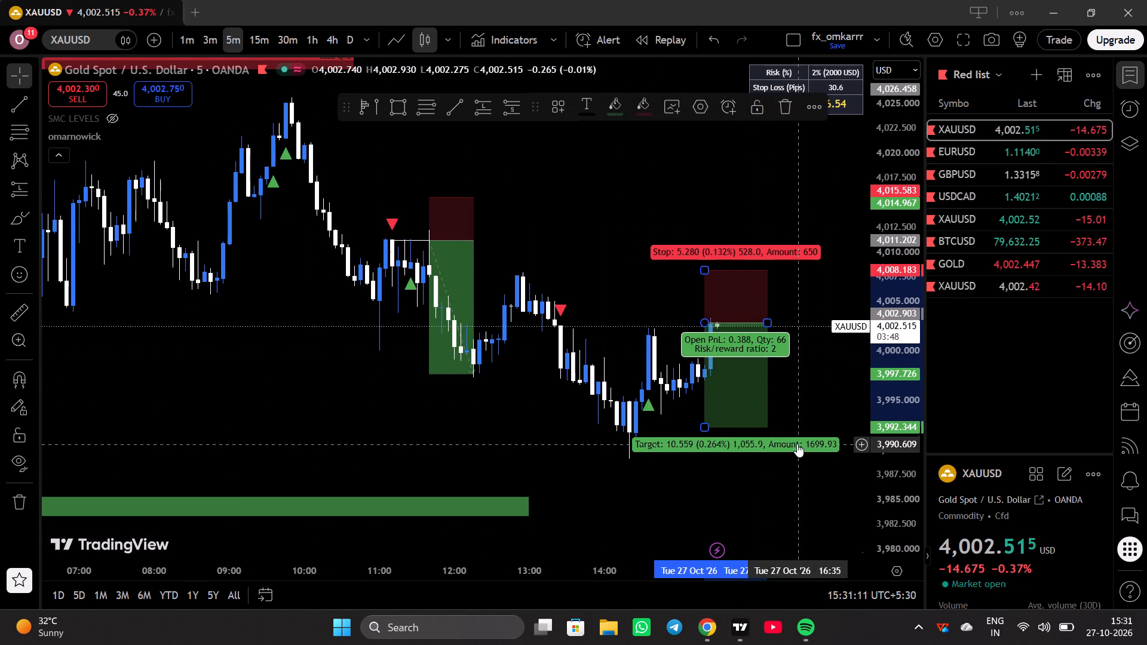
click(797, 444)
Extend the end of the green demand zone near 3,984 past the short position to about 17:30 on 27 October.
scroll(678, 487, down, 5)
scroll(741, 486, down, 4)
drag(798, 496, 727, 426)
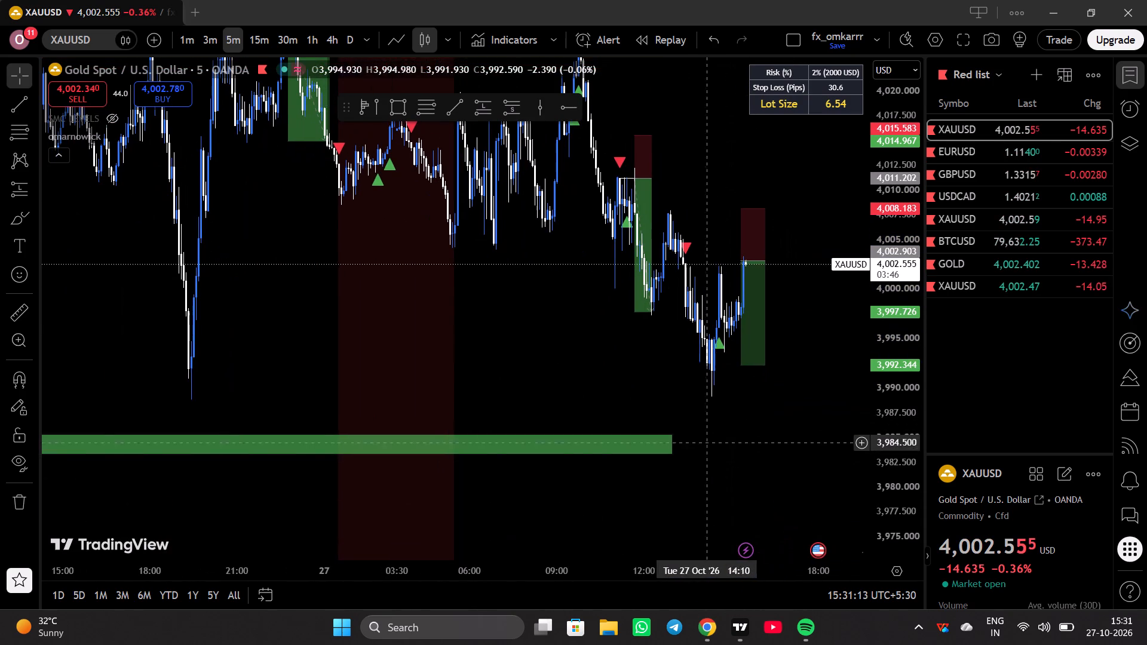
drag(679, 444, 803, 440)
click(774, 496)
Examine the 5-minute price action around the short position and the green demand zone at several zoom levels.
scroll(777, 491, down, 7)
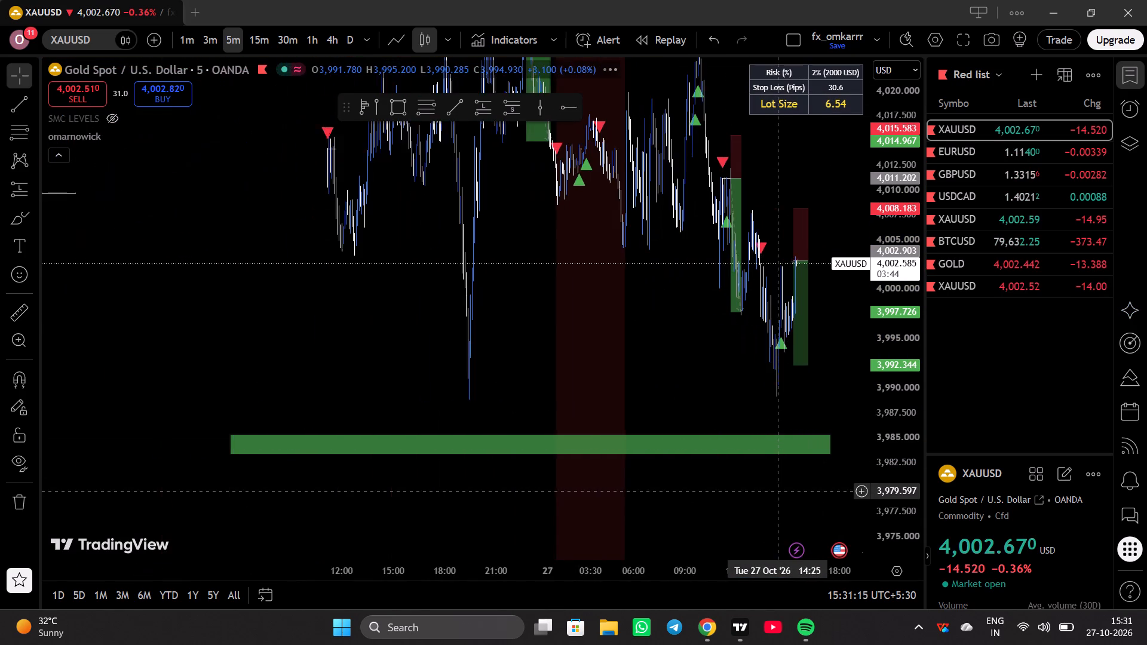
scroll(778, 491, down, 4)
scroll(778, 491, up, 10)
drag(799, 261, 734, 386)
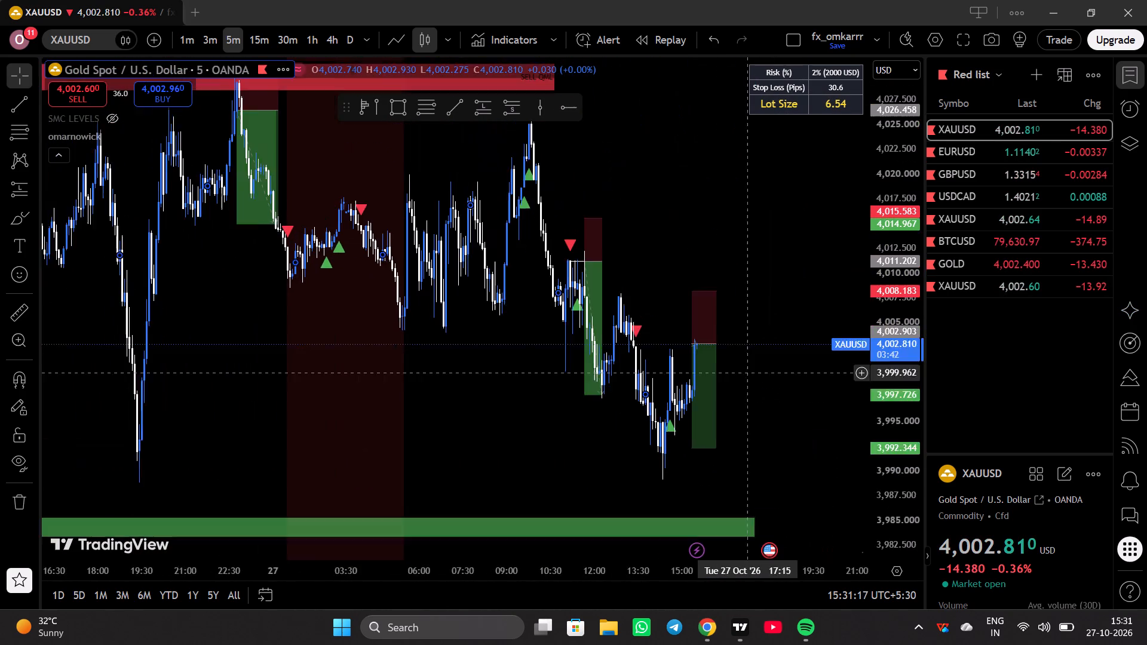
drag(734, 386, 716, 396)
scroll(724, 393, up, 7)
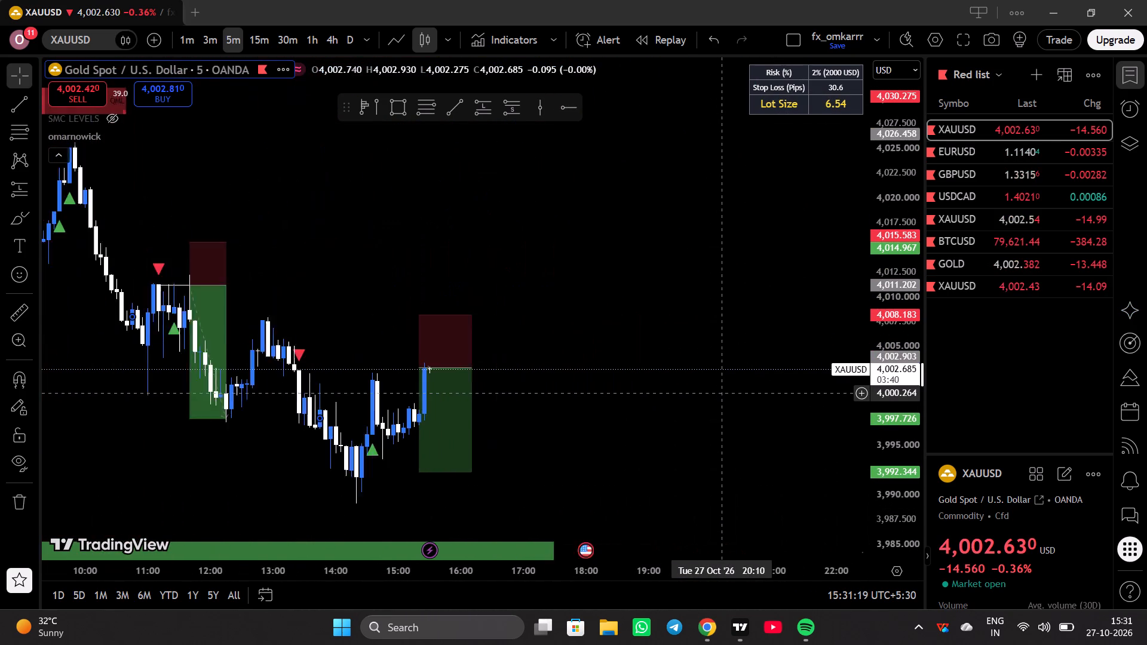
scroll(724, 393, up, 2)
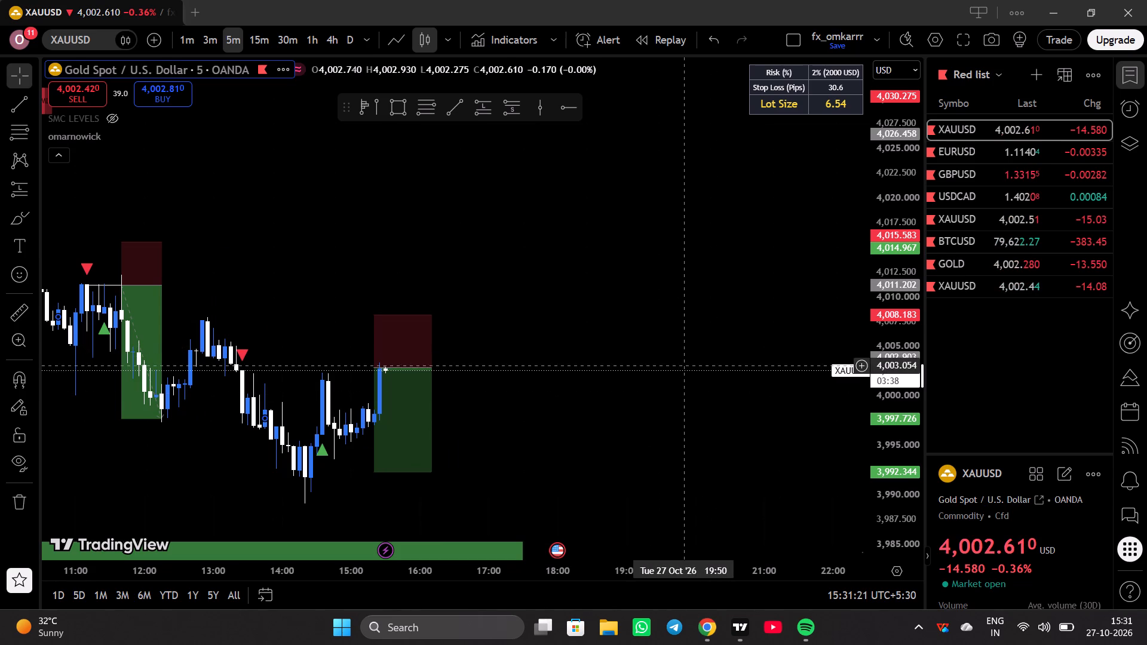
scroll(686, 392, down, 6)
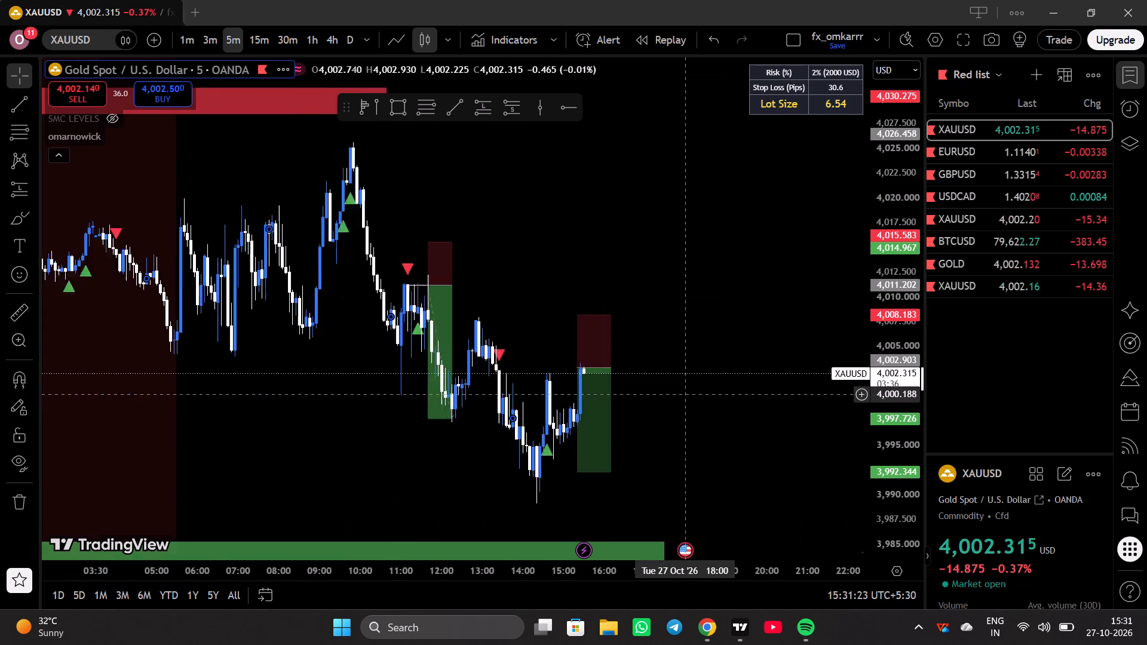
scroll(686, 394, down, 6)
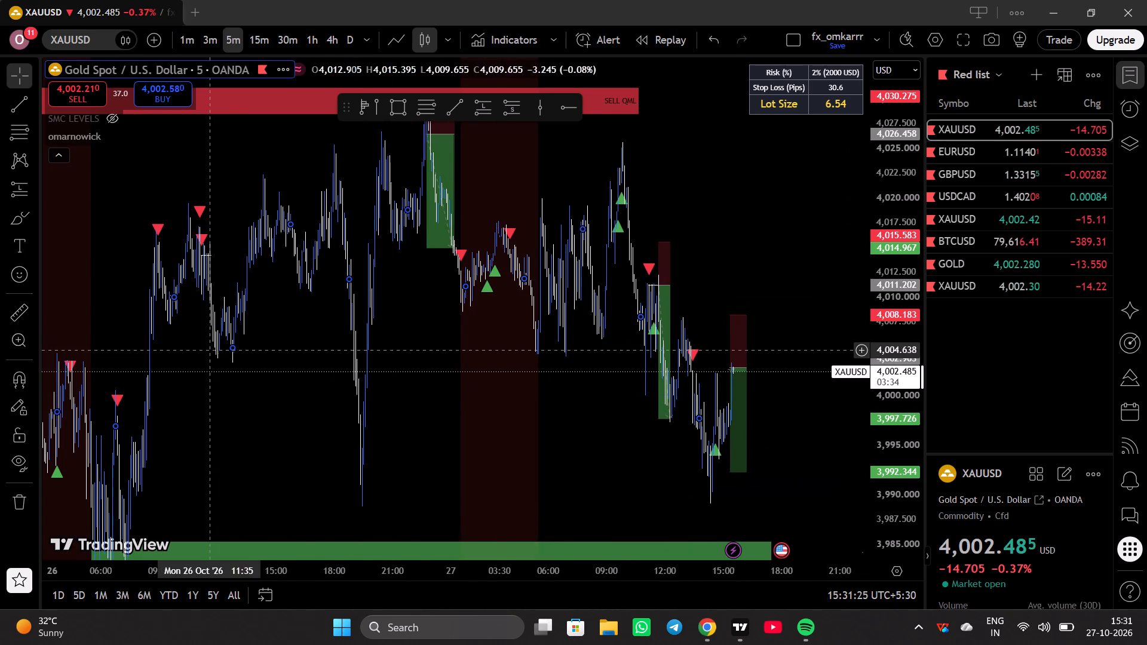
Examine the earlier price action from 23 to 27 October beneath the red SELL QML zone, back through to the latest candles.
drag(210, 349, 547, 241)
scroll(532, 293, up, 4)
drag(410, 315, 766, 483)
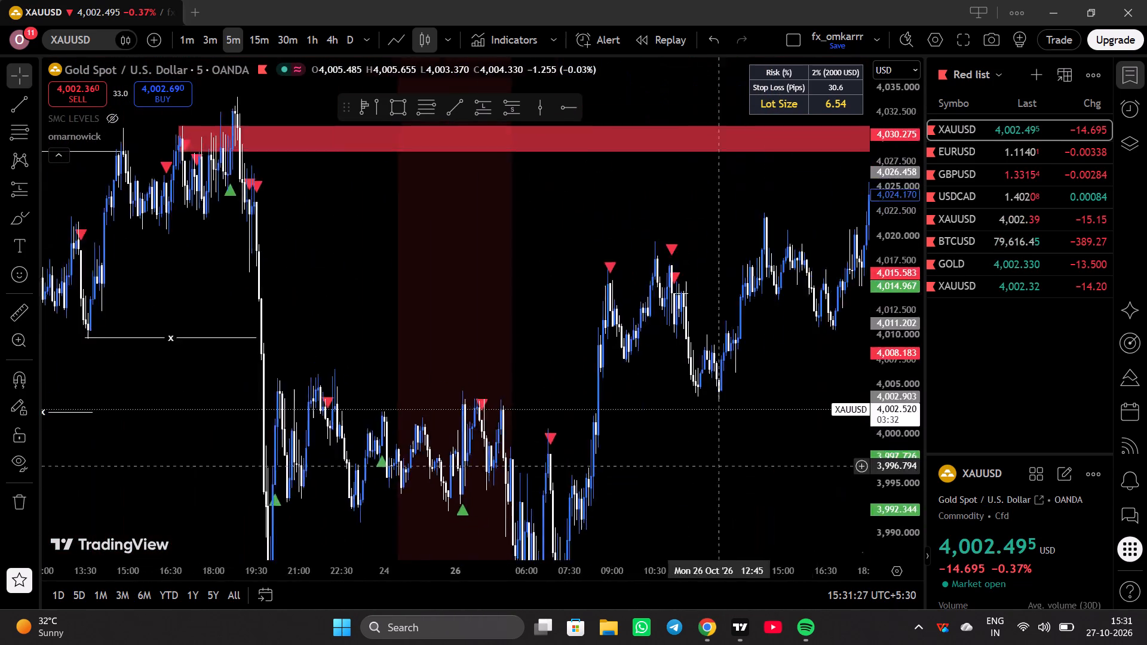
drag(766, 483, 845, 523)
drag(845, 523, 631, 518)
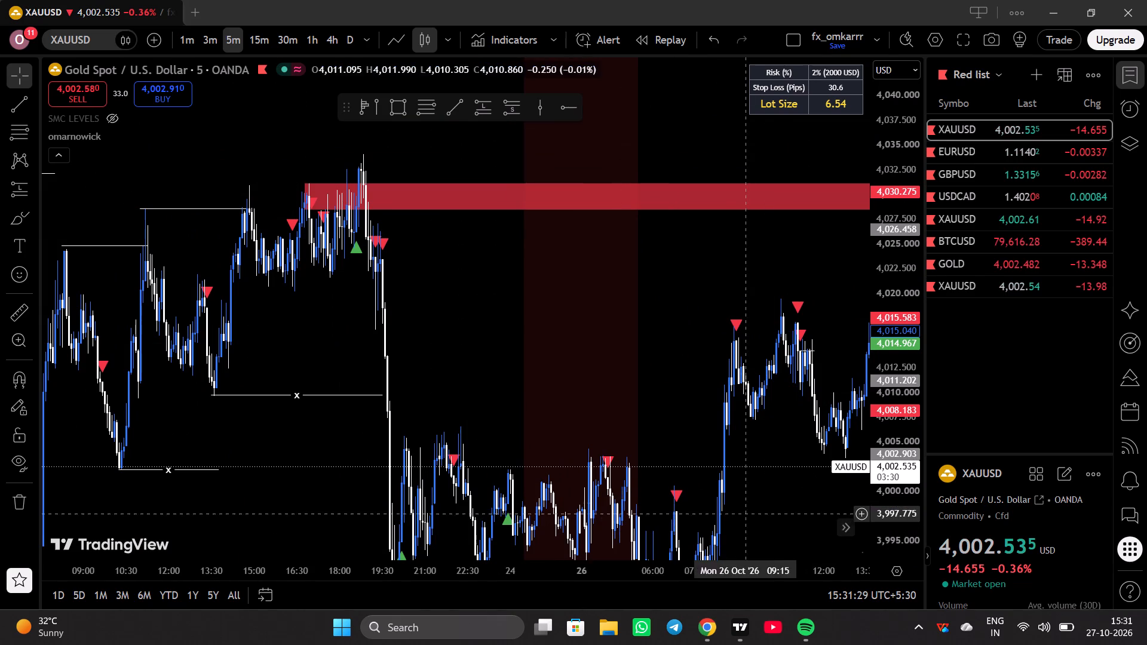
drag(664, 406, 392, 425)
scroll(397, 423, down, 5)
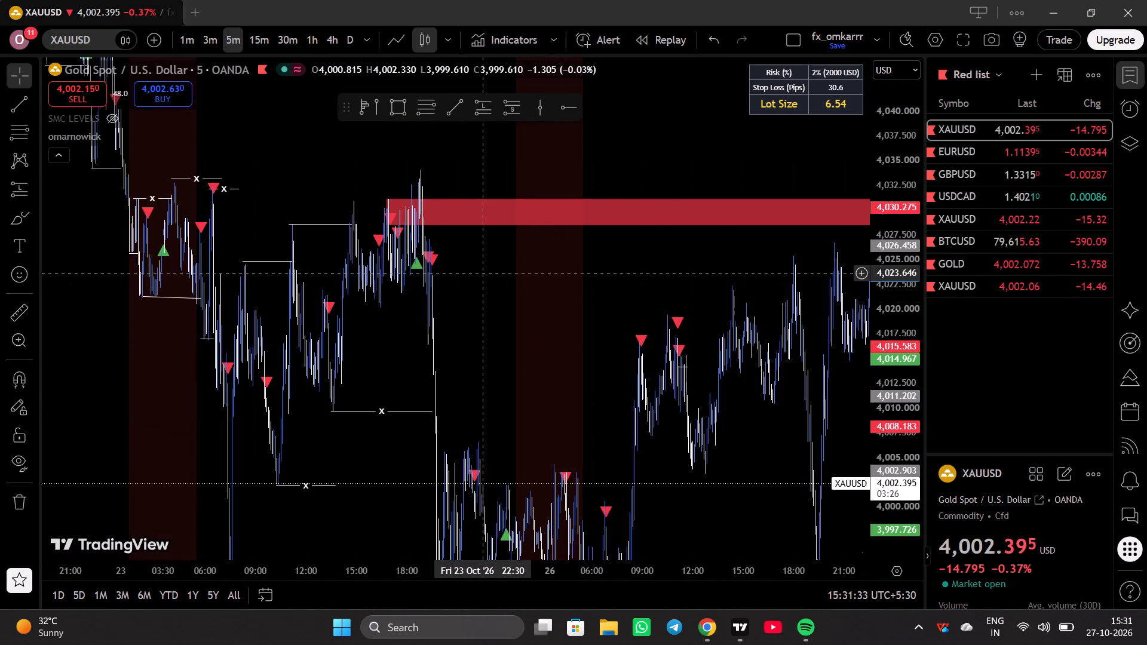
scroll(489, 274, up, 12)
drag(790, 426, 668, 389)
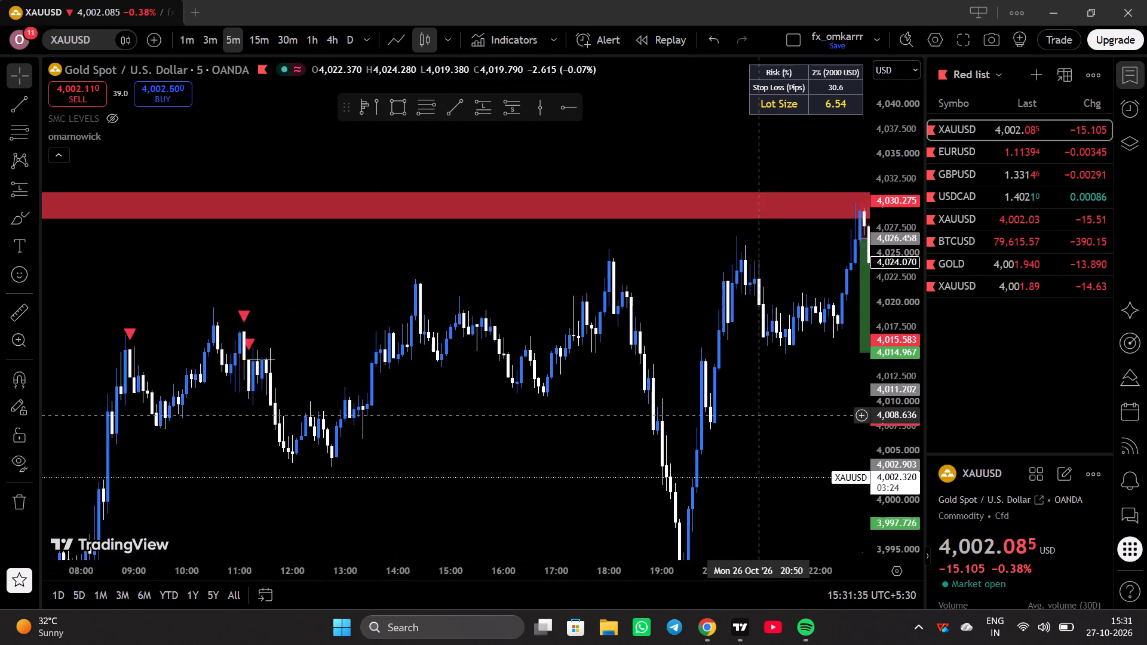
drag(668, 389, 0, 323)
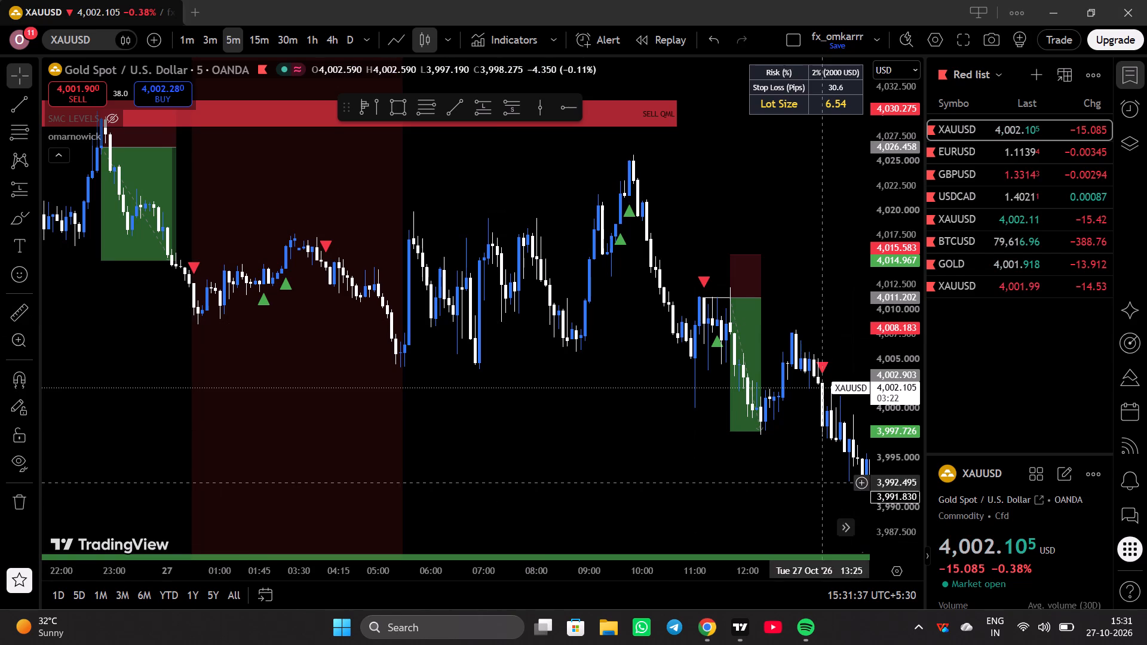
drag(812, 478, 268, 340)
scroll(541, 357, up, 3)
drag(364, 256, 658, 402)
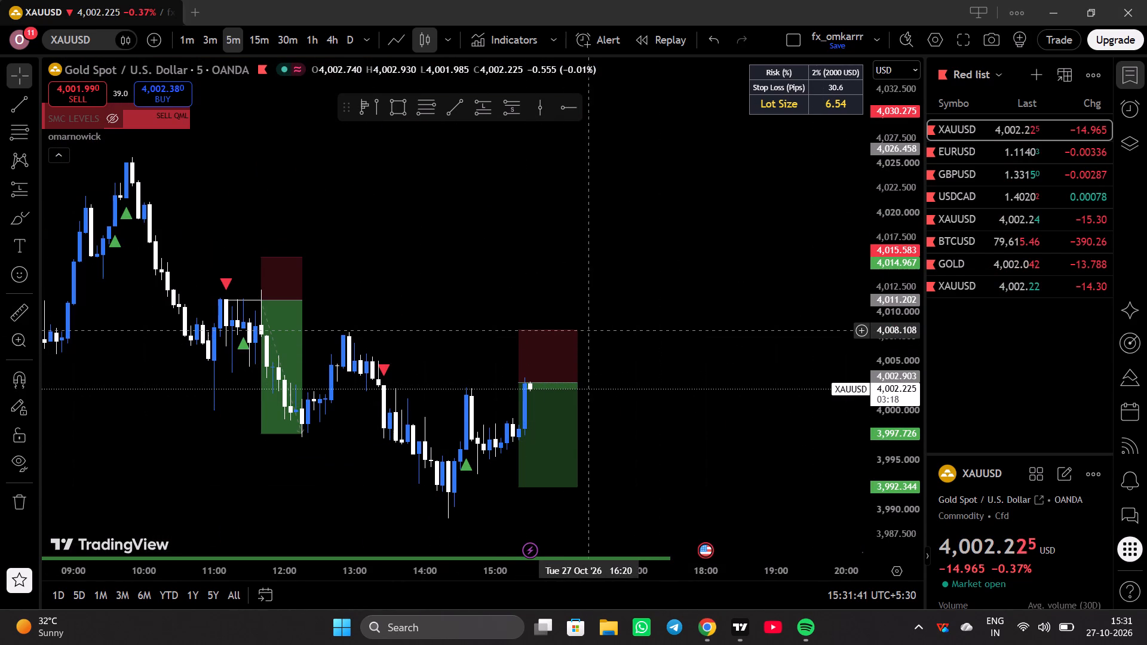
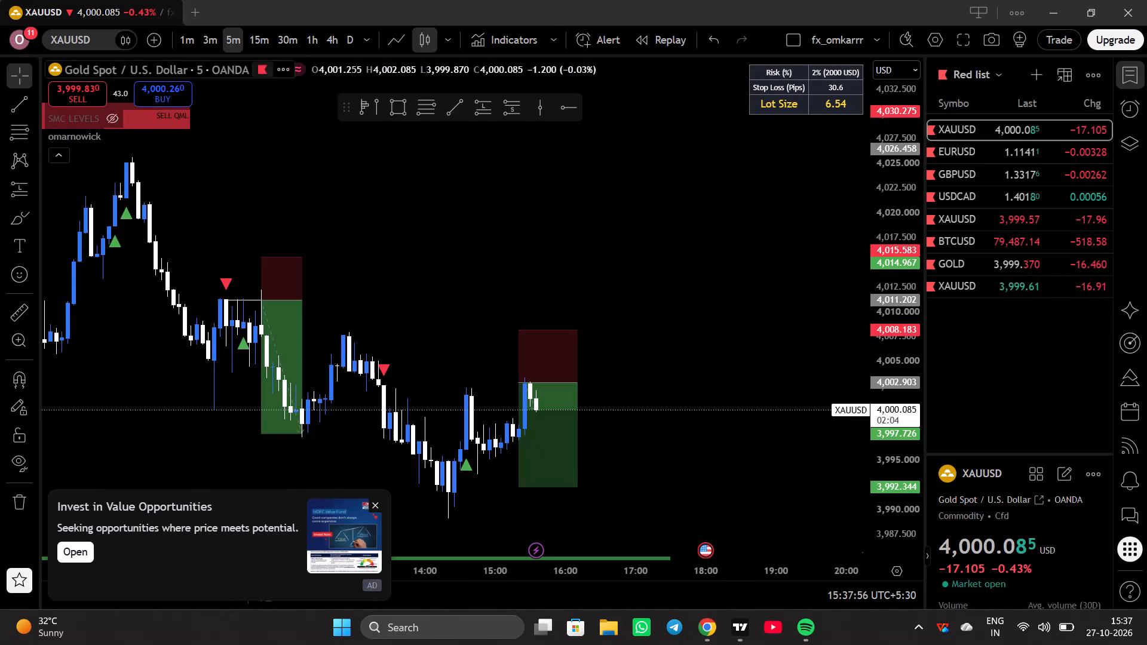
Examine XAUUSD on the 4-hour chart between the red supply zone and the green demand zone near 3,984.
click(333, 41)
scroll(573, 576, up, 5)
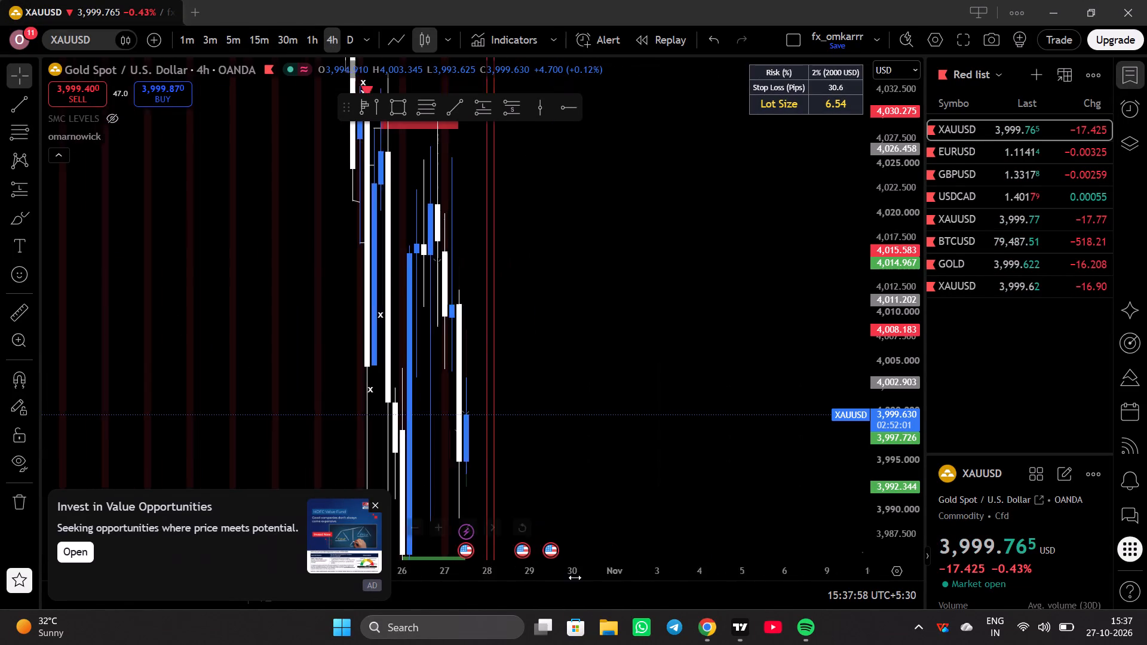
scroll(575, 578, up, 3)
drag(538, 471, 799, 320)
scroll(942, 415, down, 5)
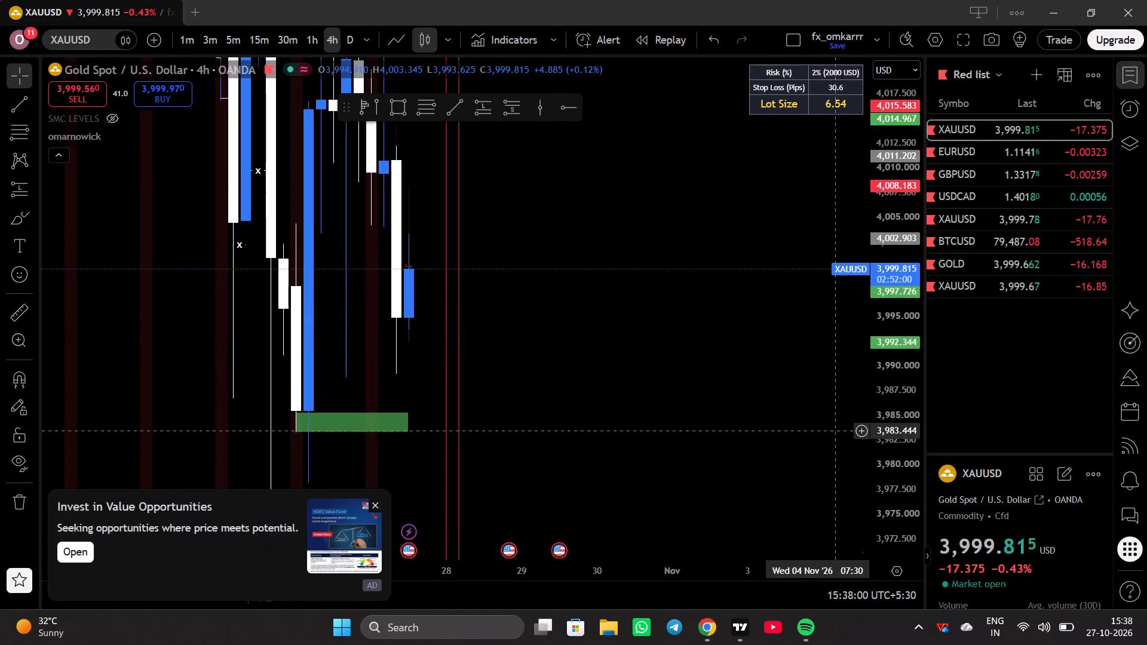
scroll(884, 420, down, 20)
scroll(884, 420, down, 8)
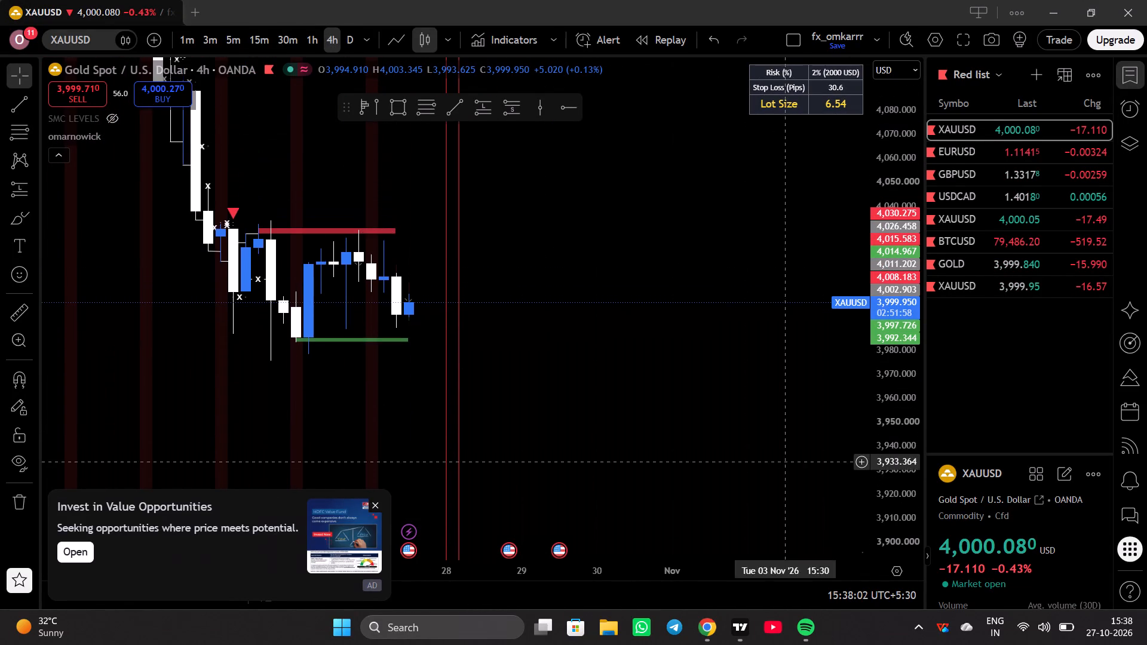
scroll(749, 468, up, 5)
drag(548, 436, 869, 453)
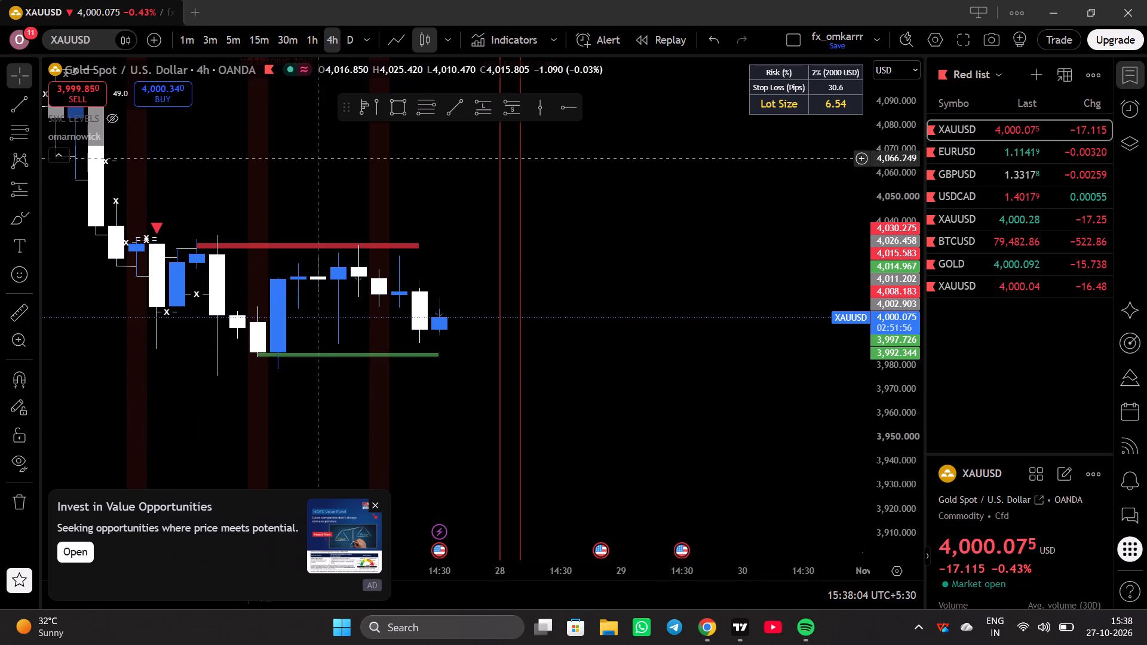
On the 4-hour GOLD chart, draw a near-horizontal trend line at about 3,992.6 from the 26 October bearish candle's body low past the latest candle.
click(987, 269)
scroll(868, 358, down, 4)
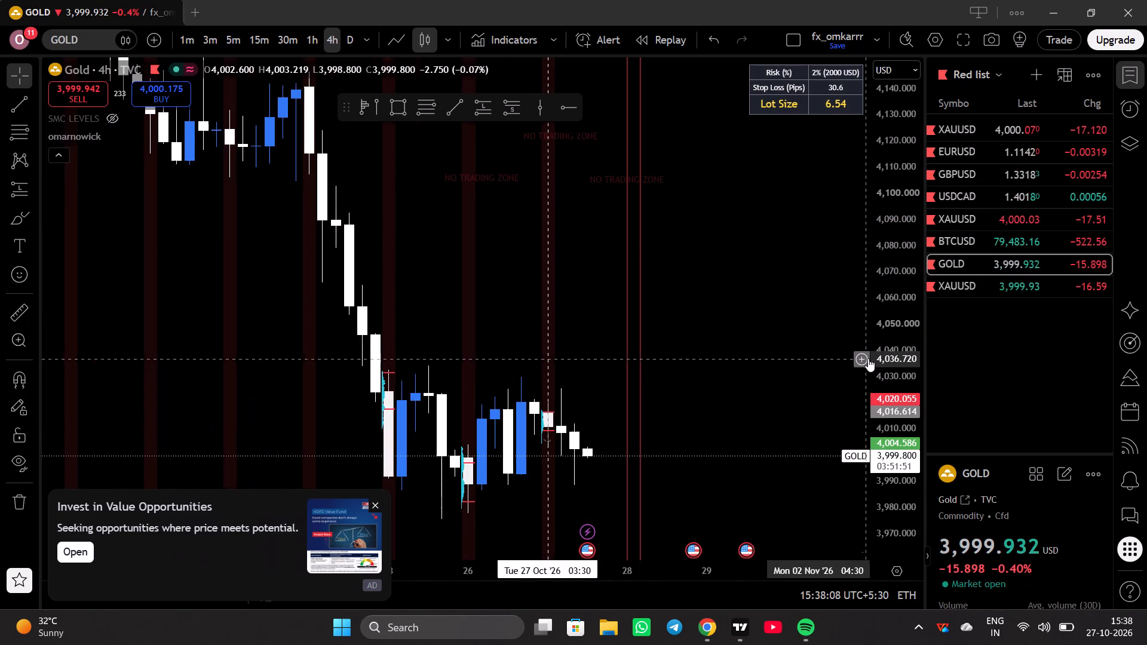
drag(792, 443, 692, 288)
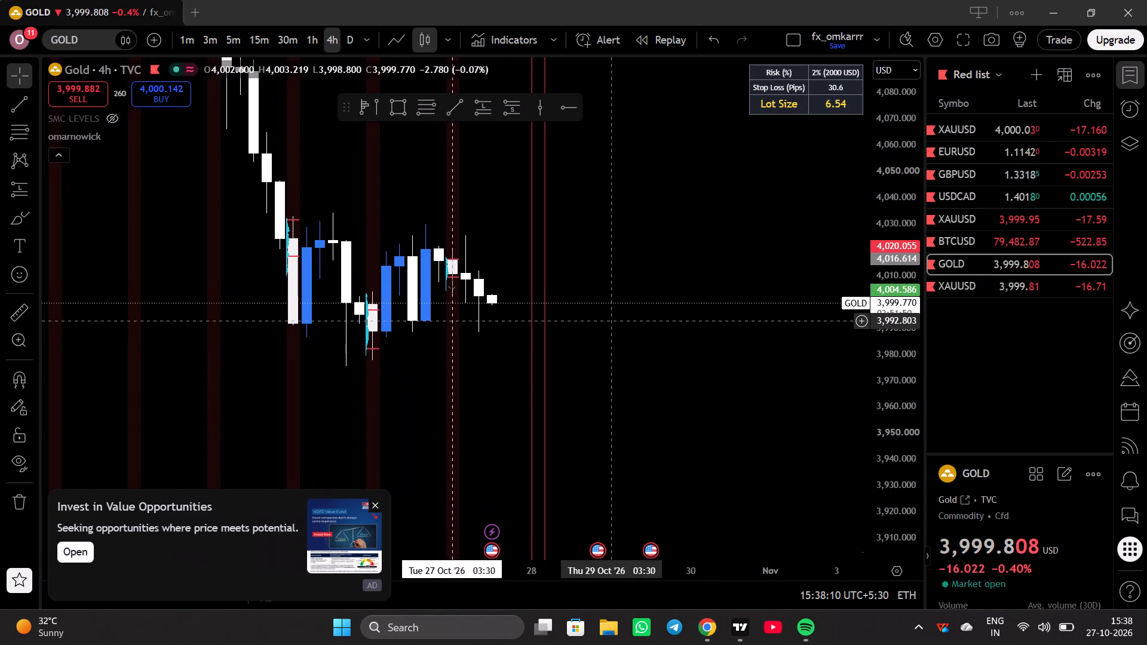
click(460, 113)
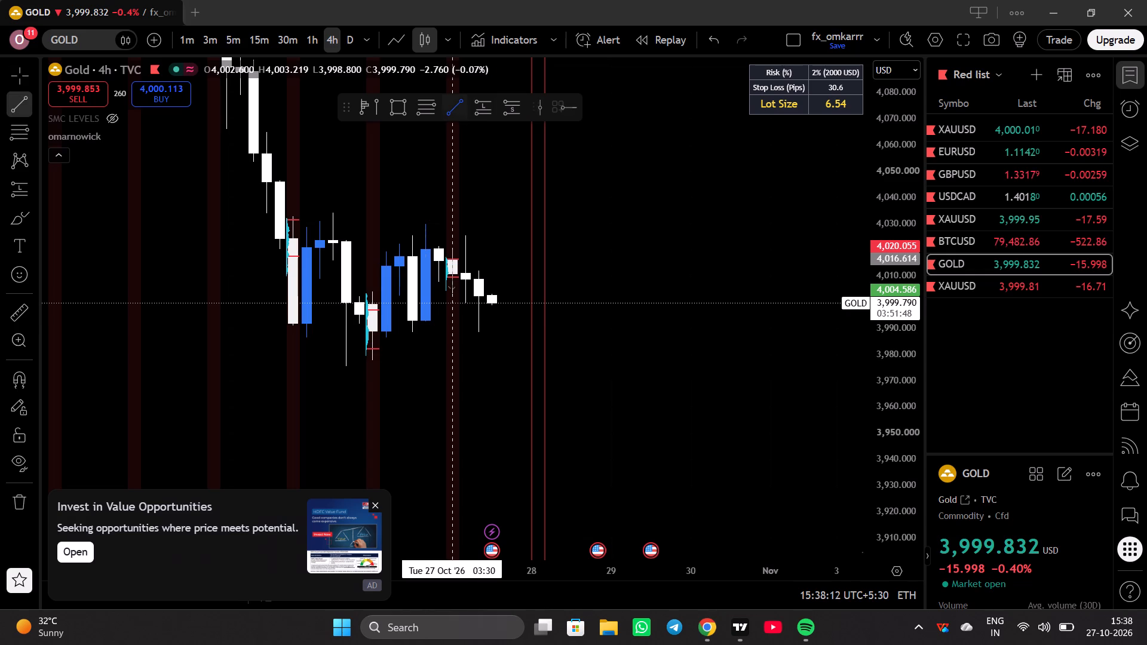
click(409, 321)
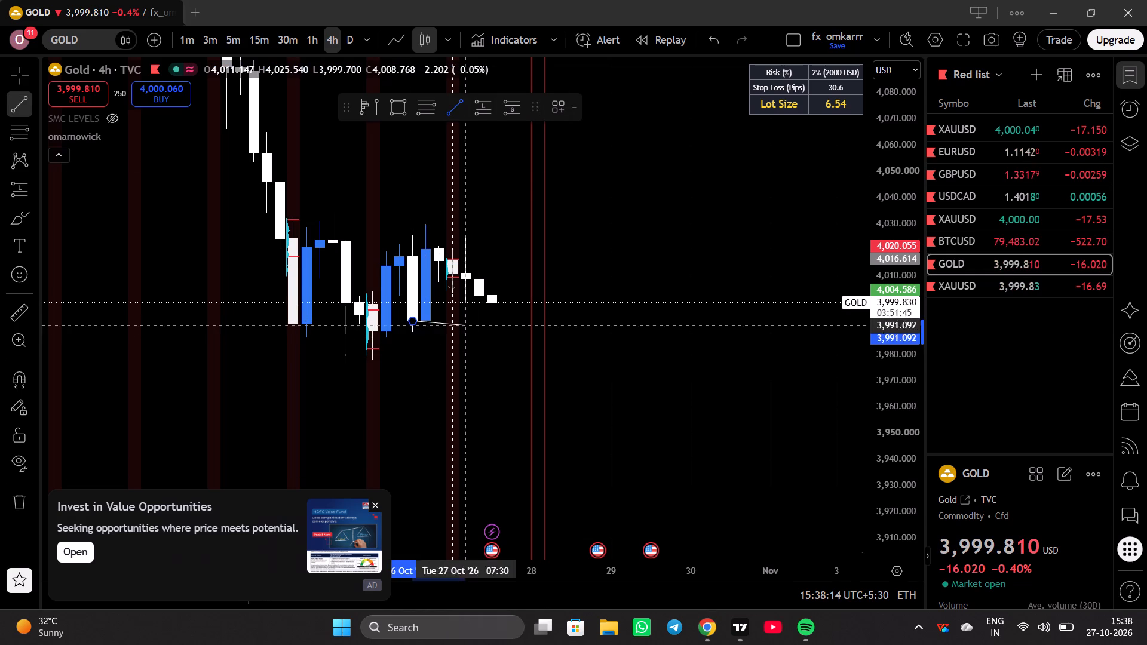
click(517, 321)
click(634, 347)
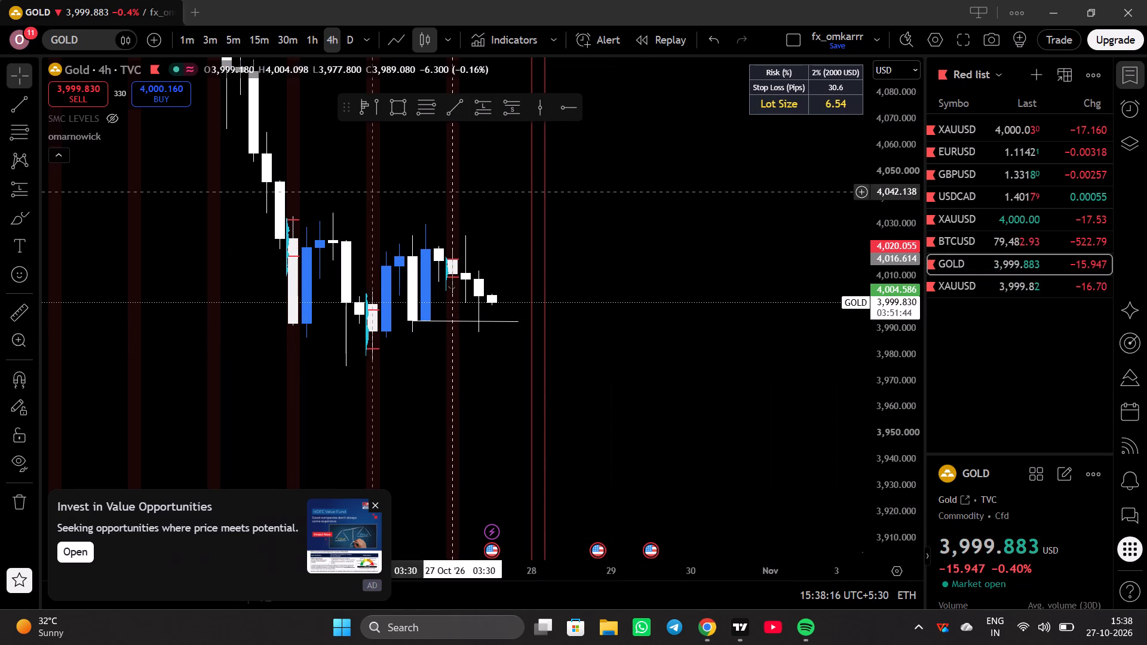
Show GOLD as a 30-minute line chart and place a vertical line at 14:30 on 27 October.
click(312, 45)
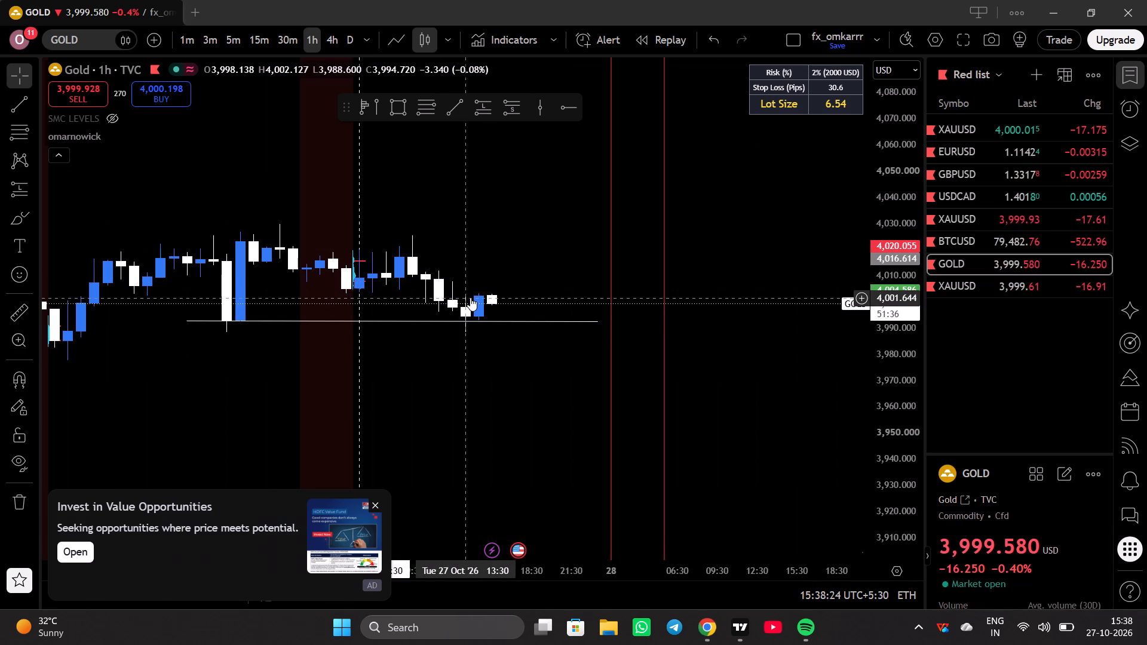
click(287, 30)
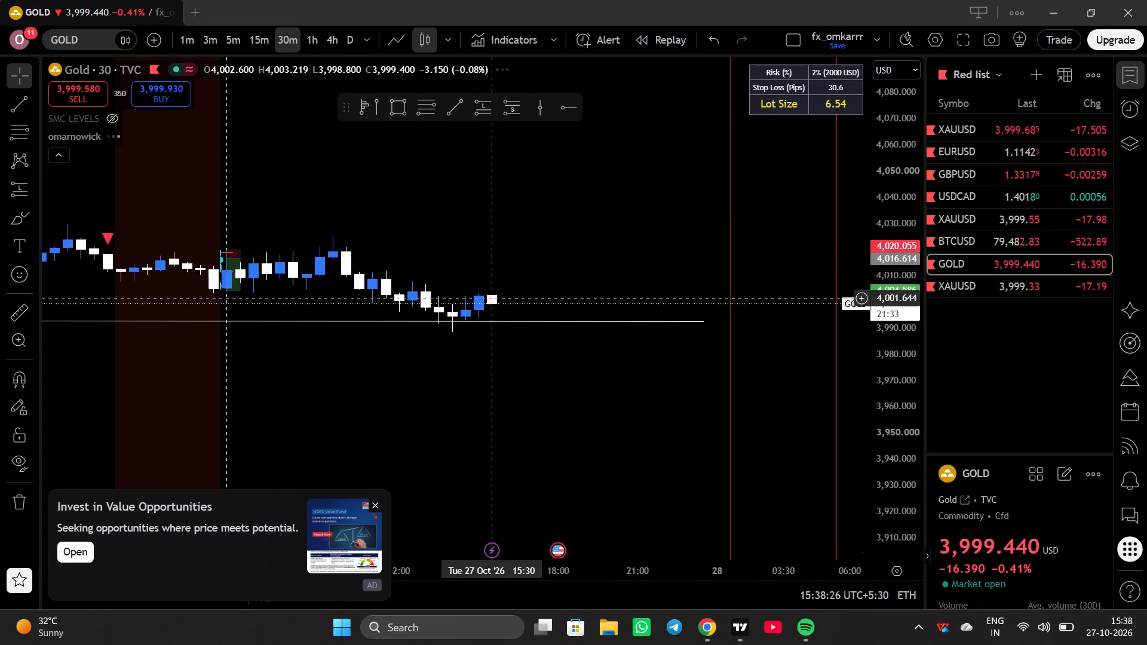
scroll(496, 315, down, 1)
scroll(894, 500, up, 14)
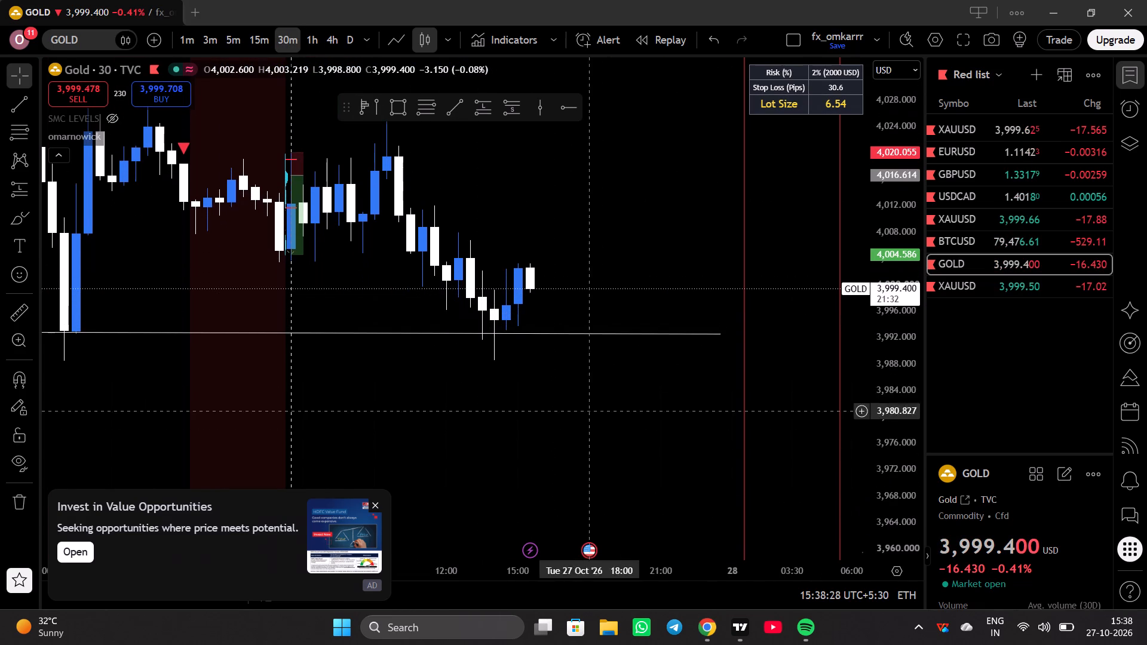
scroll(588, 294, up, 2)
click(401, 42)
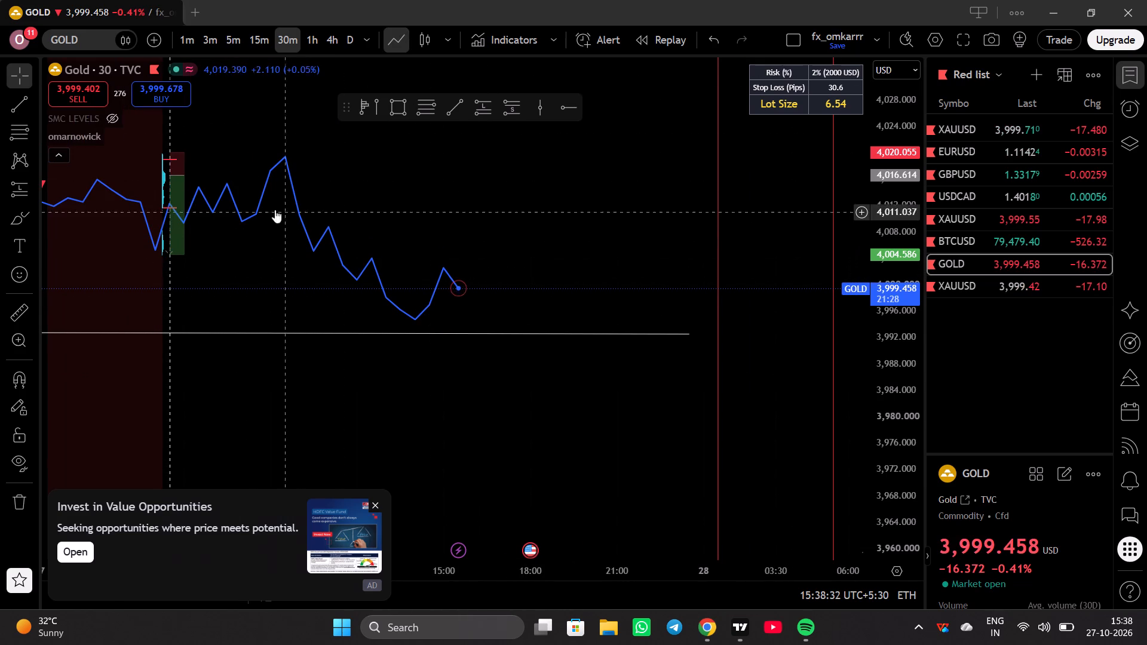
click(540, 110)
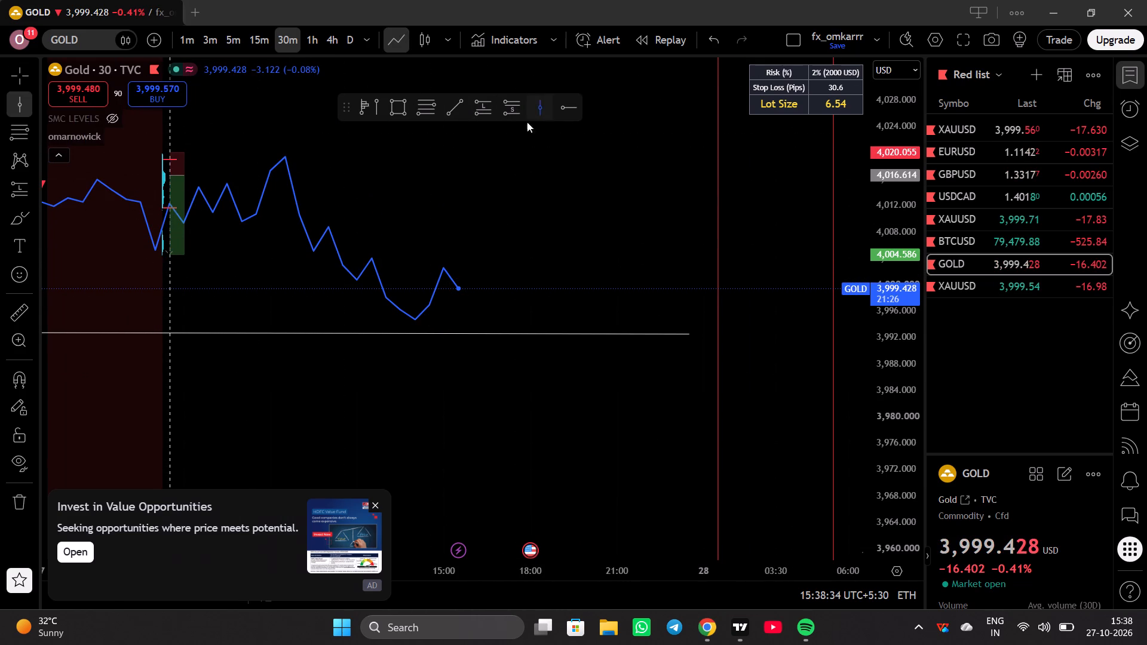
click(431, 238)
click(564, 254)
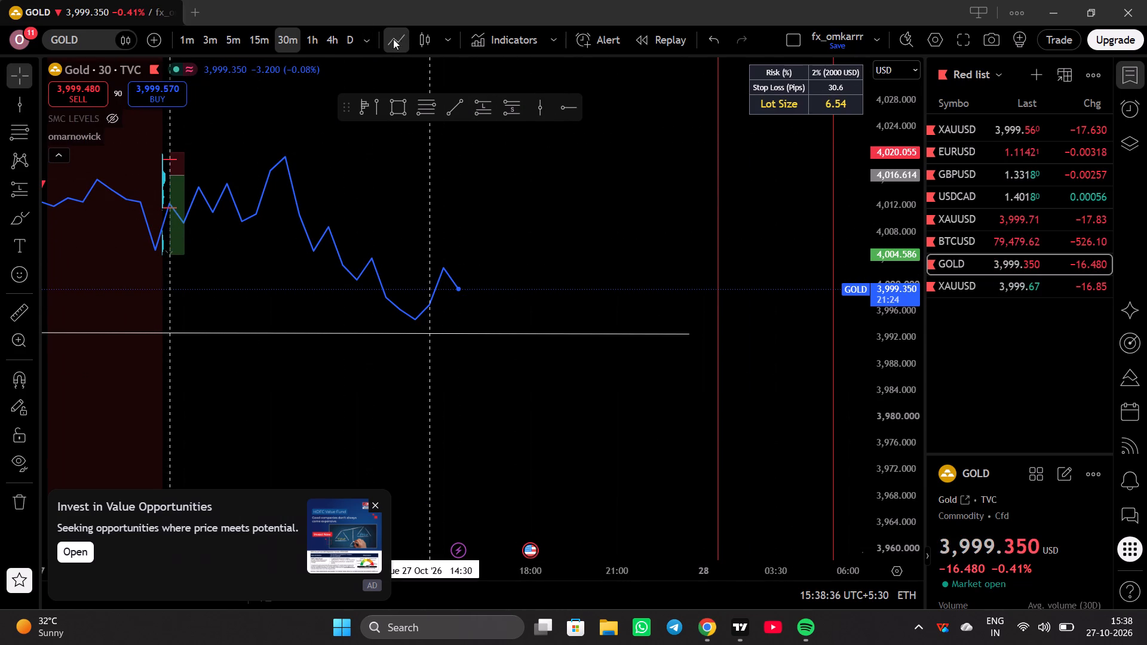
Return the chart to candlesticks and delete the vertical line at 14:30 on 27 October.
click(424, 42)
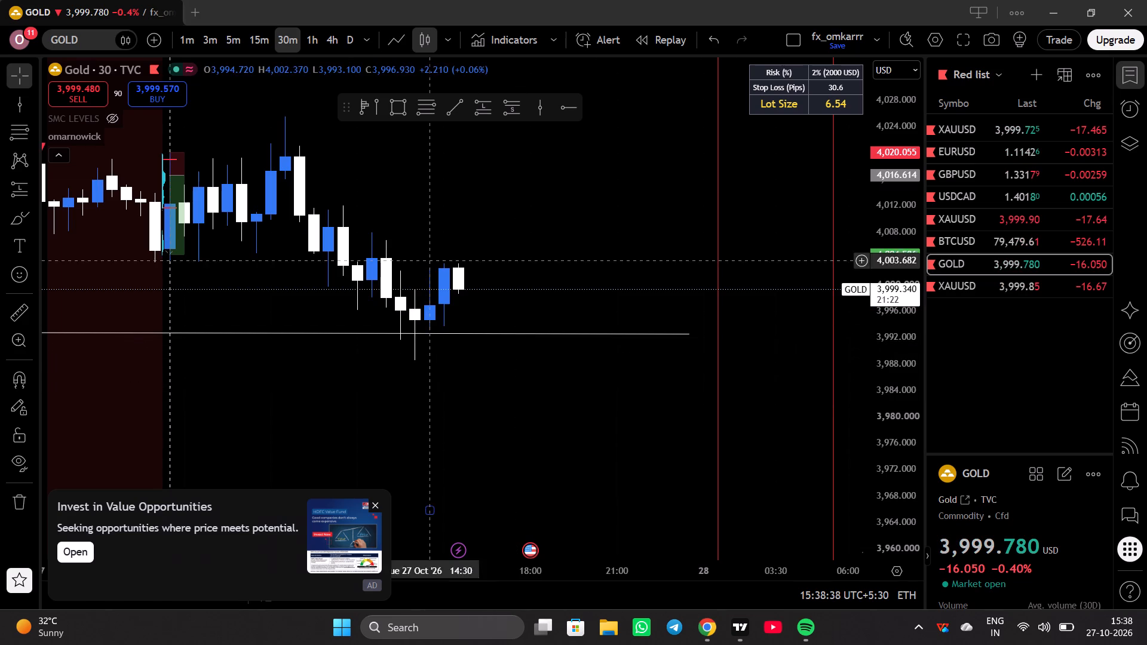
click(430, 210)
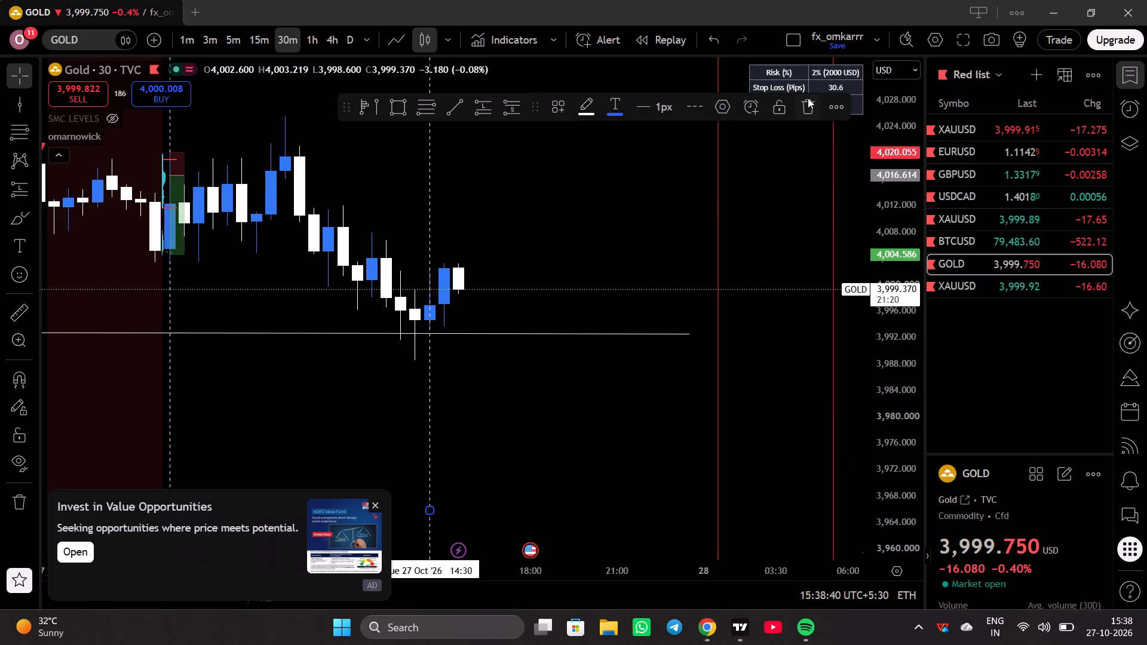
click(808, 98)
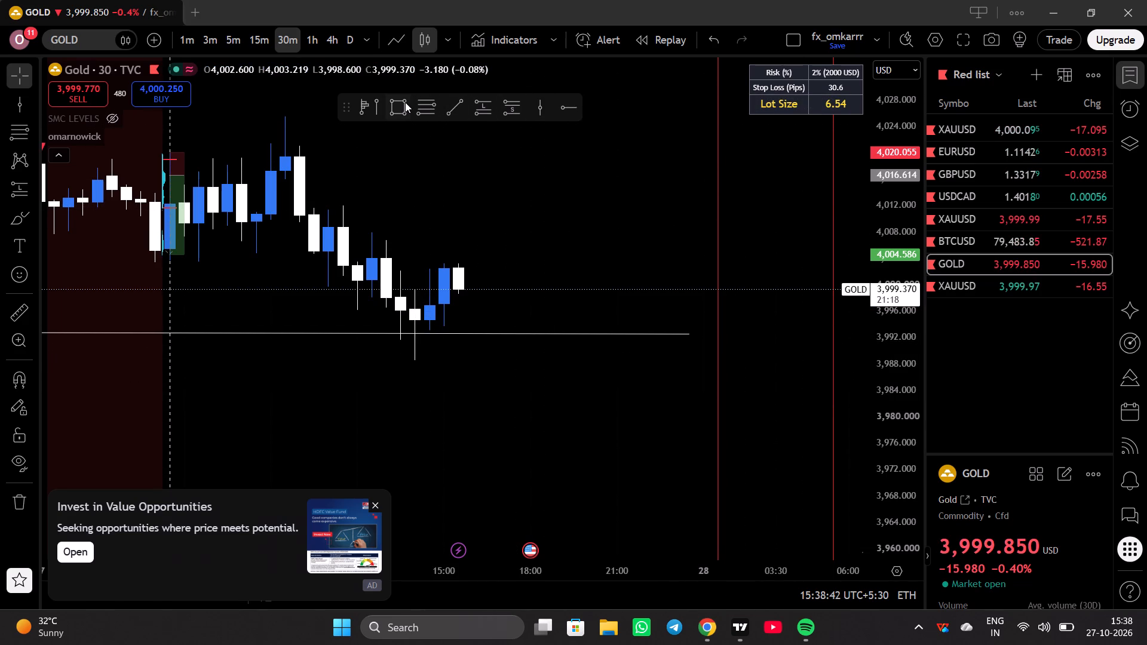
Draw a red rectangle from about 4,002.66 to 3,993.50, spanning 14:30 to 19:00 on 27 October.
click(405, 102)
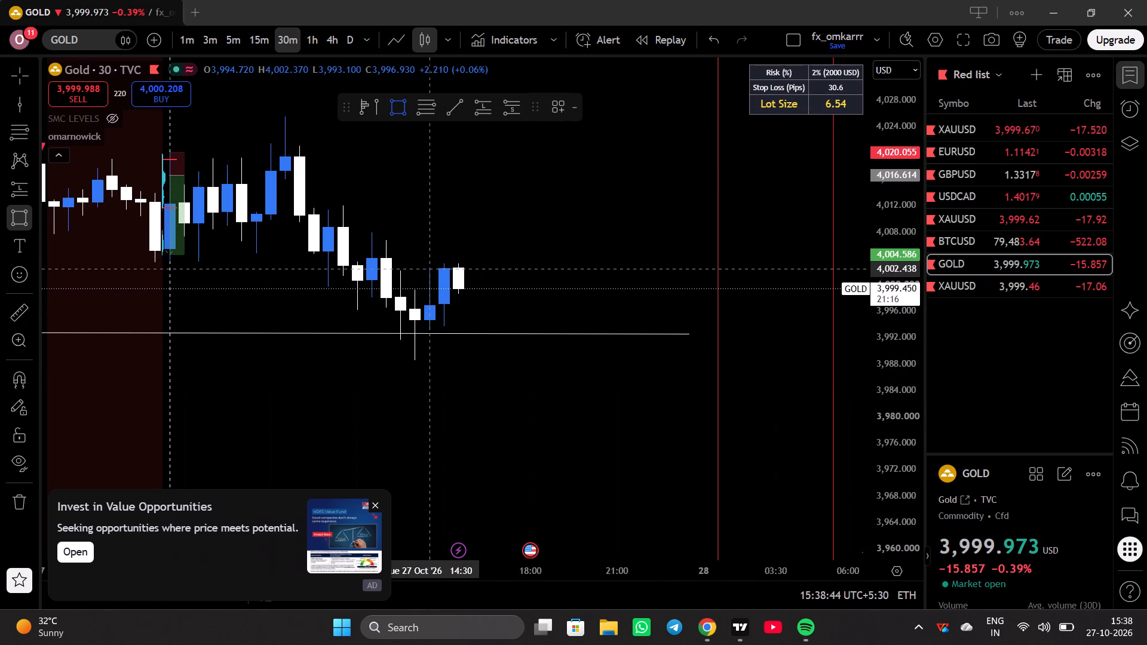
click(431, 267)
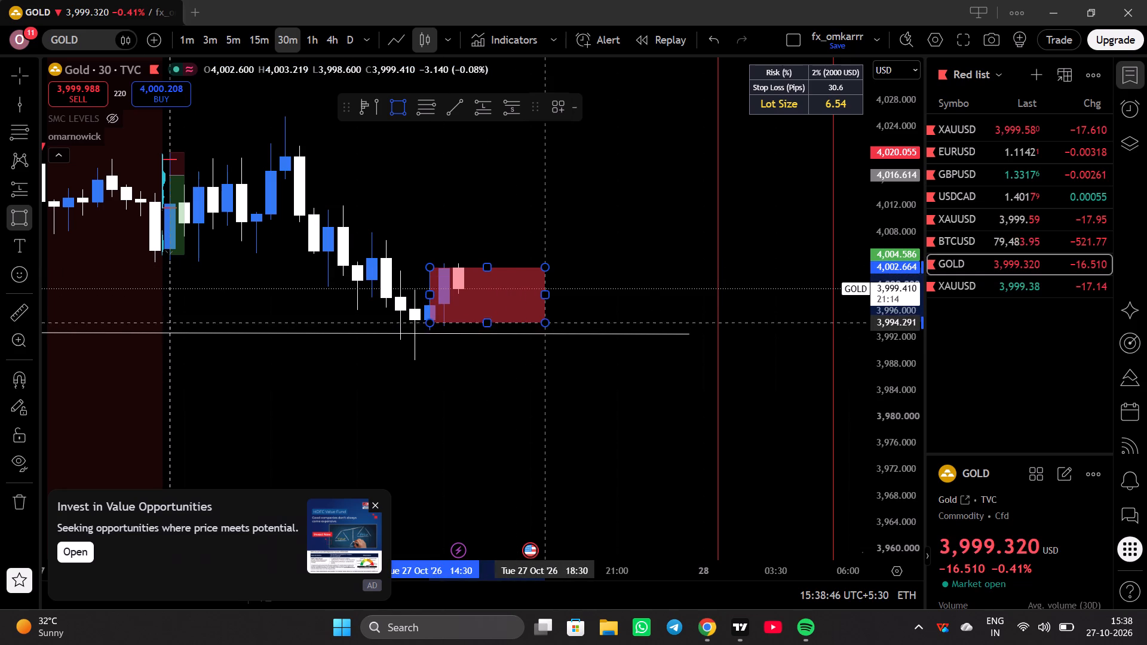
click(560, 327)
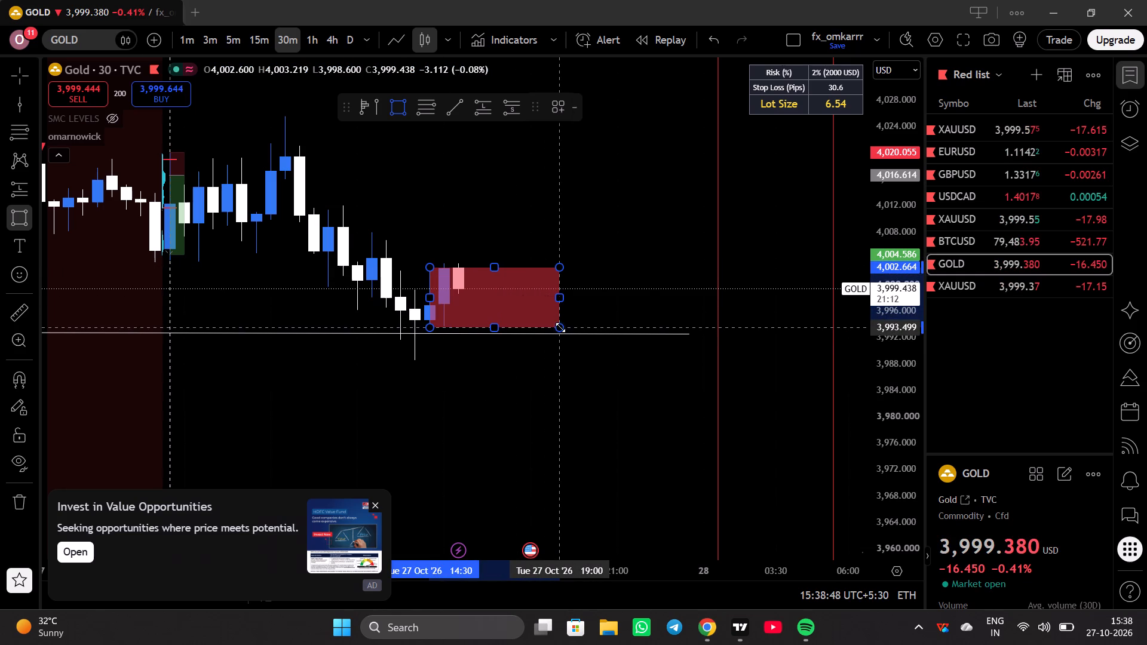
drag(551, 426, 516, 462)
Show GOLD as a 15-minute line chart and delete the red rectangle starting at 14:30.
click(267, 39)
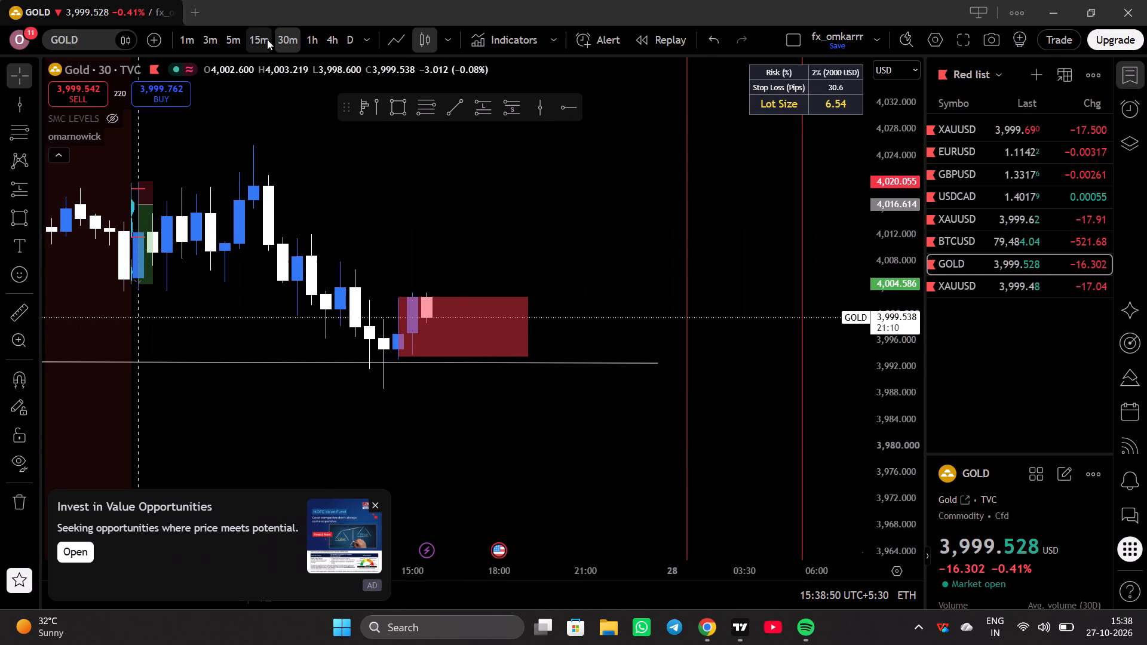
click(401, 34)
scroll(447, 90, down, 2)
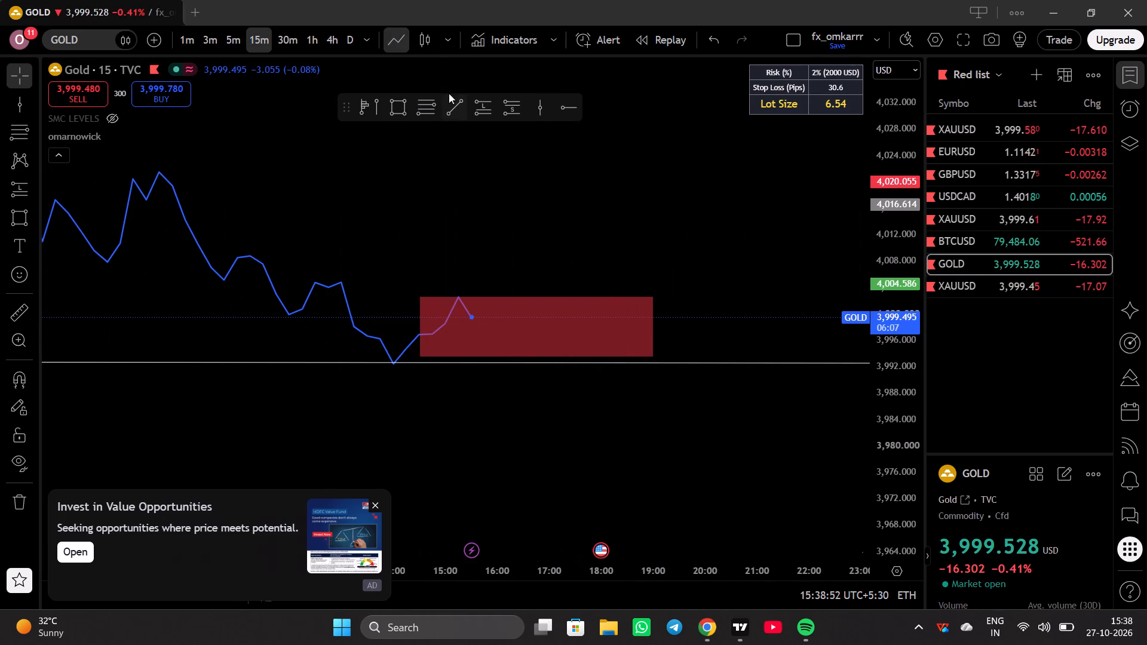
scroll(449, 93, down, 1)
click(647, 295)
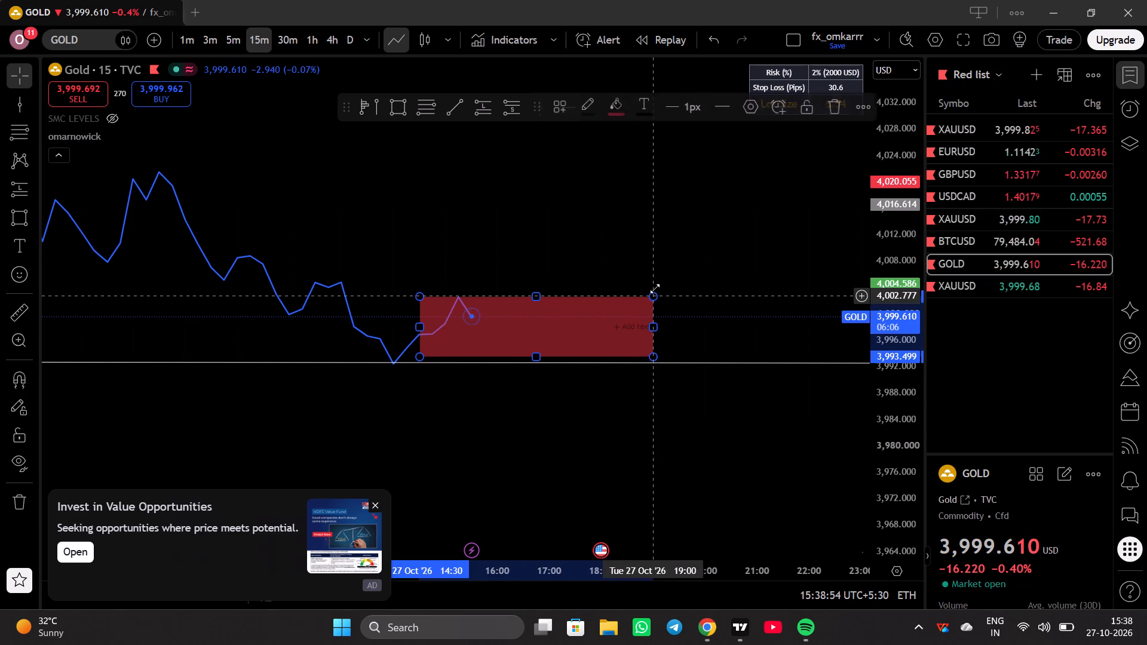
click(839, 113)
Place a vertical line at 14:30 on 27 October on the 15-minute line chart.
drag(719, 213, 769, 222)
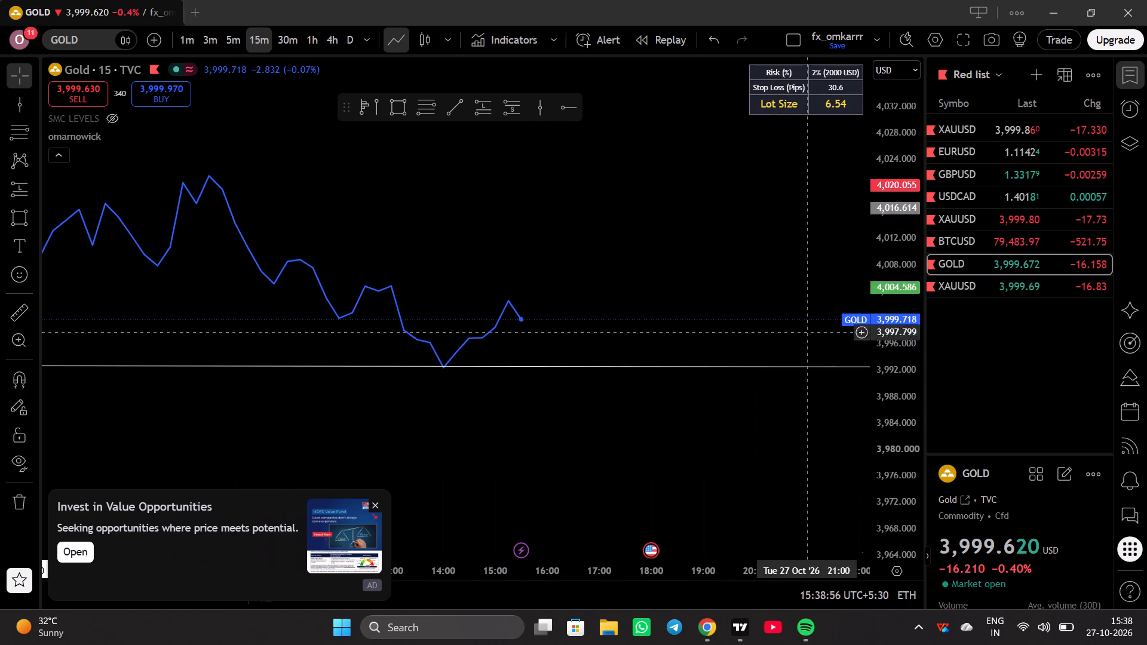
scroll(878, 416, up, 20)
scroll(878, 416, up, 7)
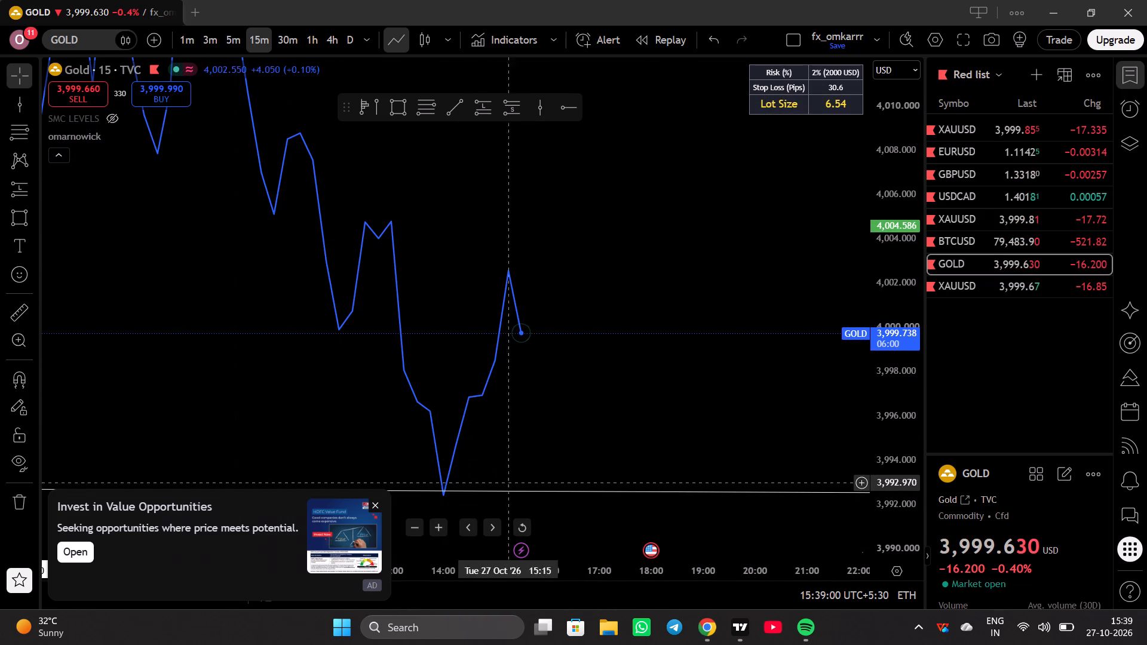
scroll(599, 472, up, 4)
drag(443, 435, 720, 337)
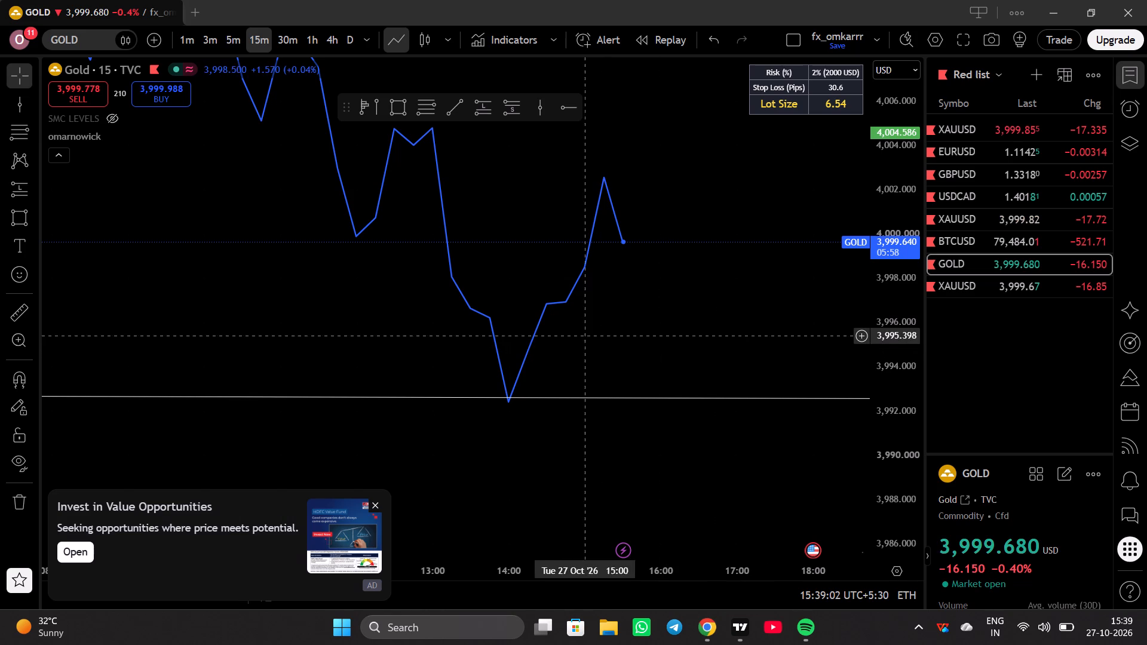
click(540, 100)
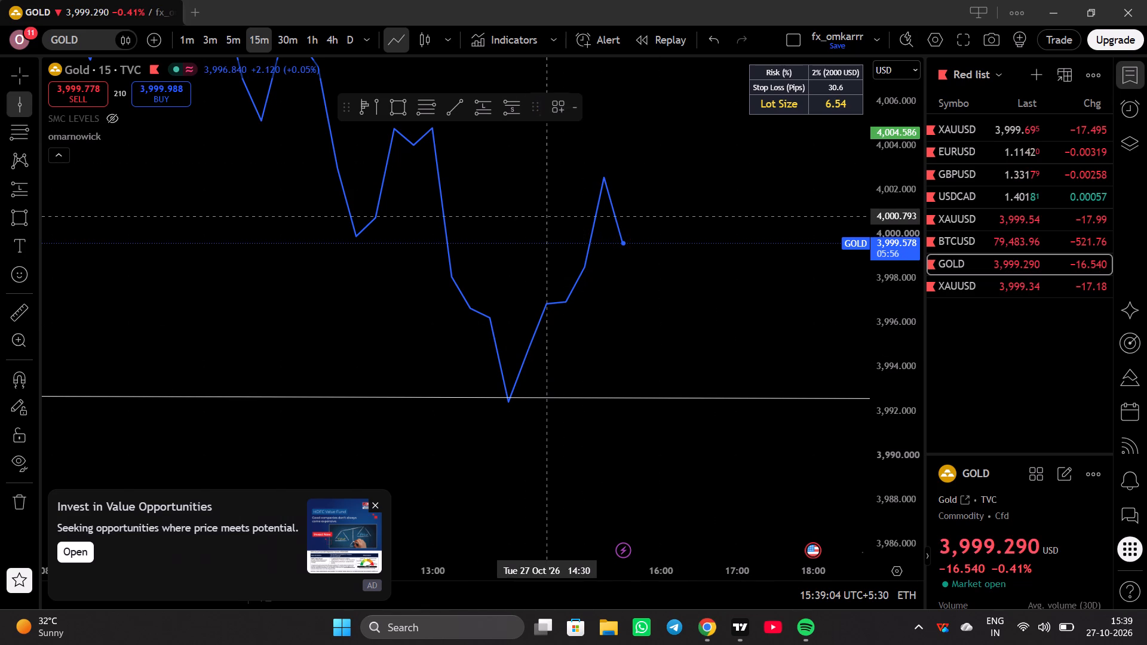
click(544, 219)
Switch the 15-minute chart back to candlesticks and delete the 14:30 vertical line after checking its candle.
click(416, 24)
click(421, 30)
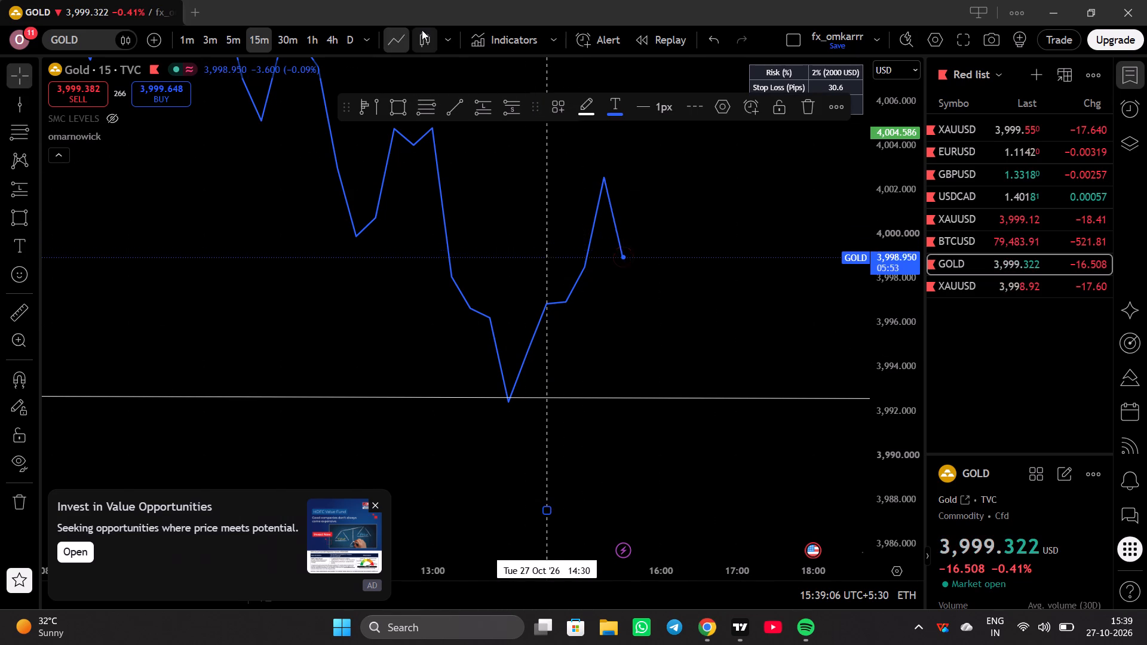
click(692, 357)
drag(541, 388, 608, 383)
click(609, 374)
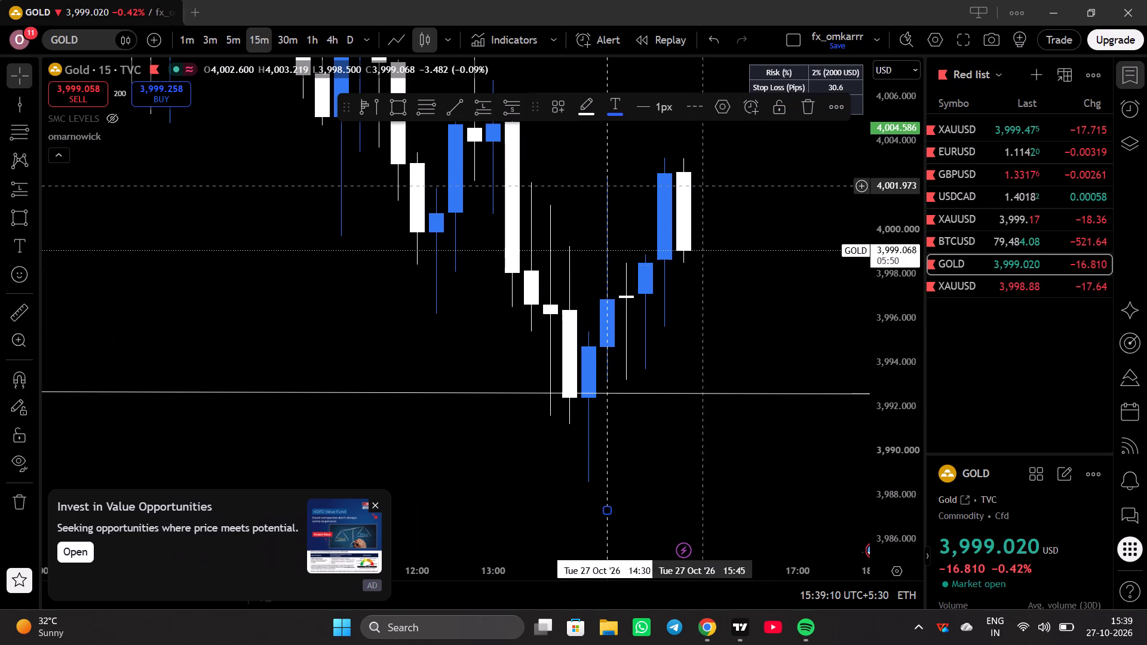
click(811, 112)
Draw a red rectangle on the 15-minute chart from about 4,002.58 to 3,993.44, spanning 14:30 to 16:45 on 27 October.
scroll(809, 247, up, 3)
drag(783, 271, 719, 347)
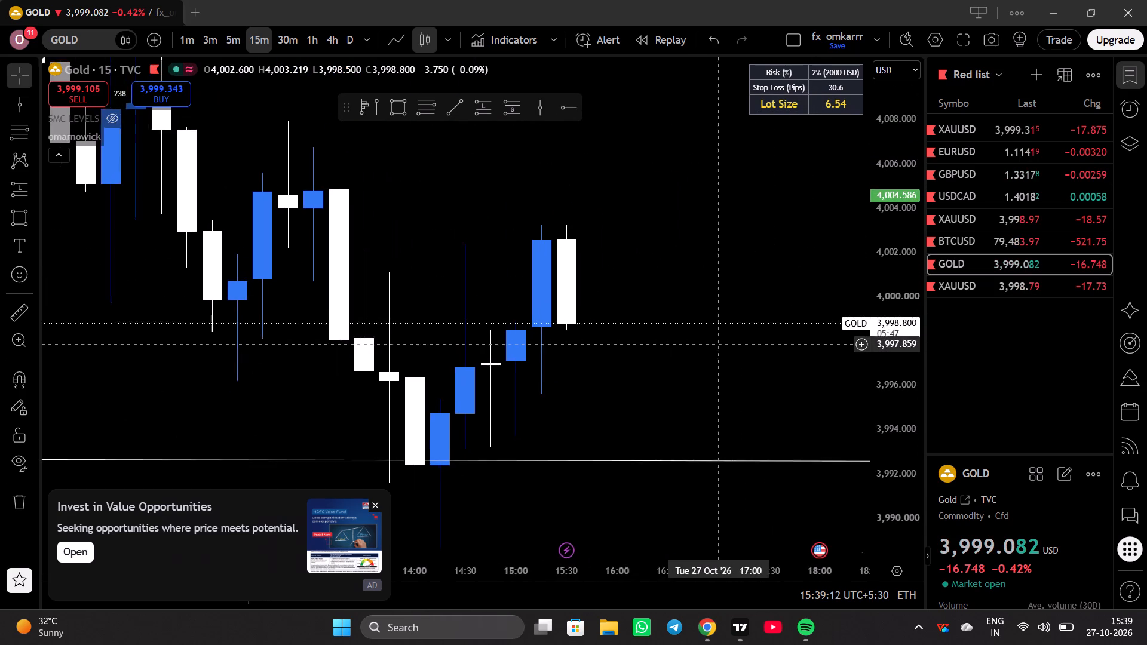
drag(719, 347, 716, 349)
click(394, 105)
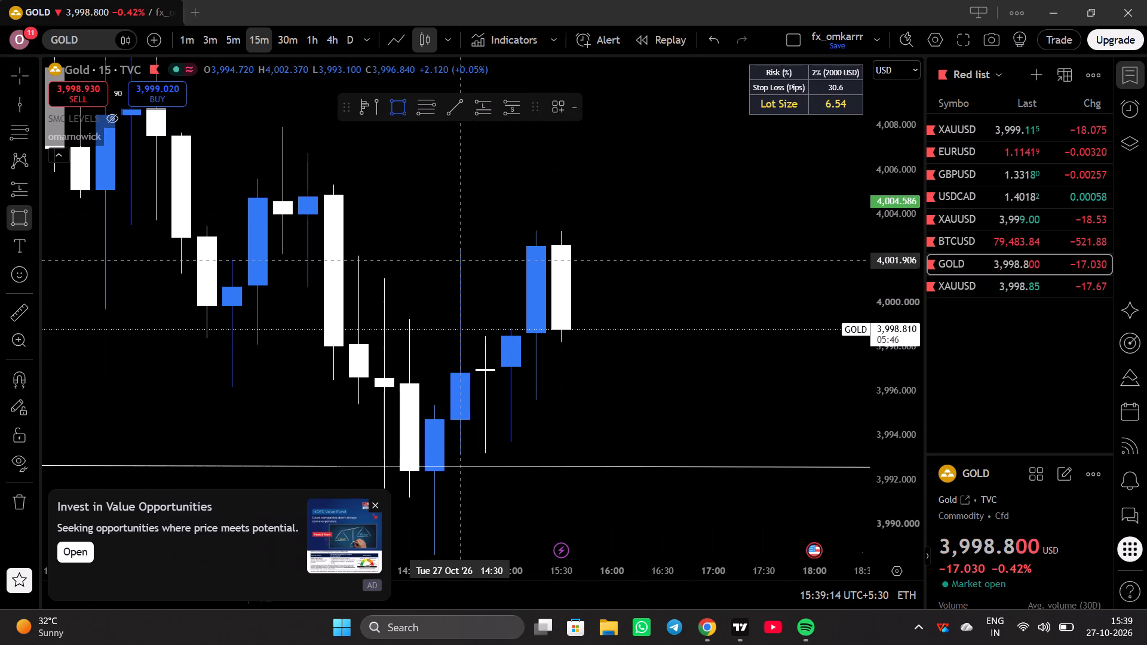
click(462, 245)
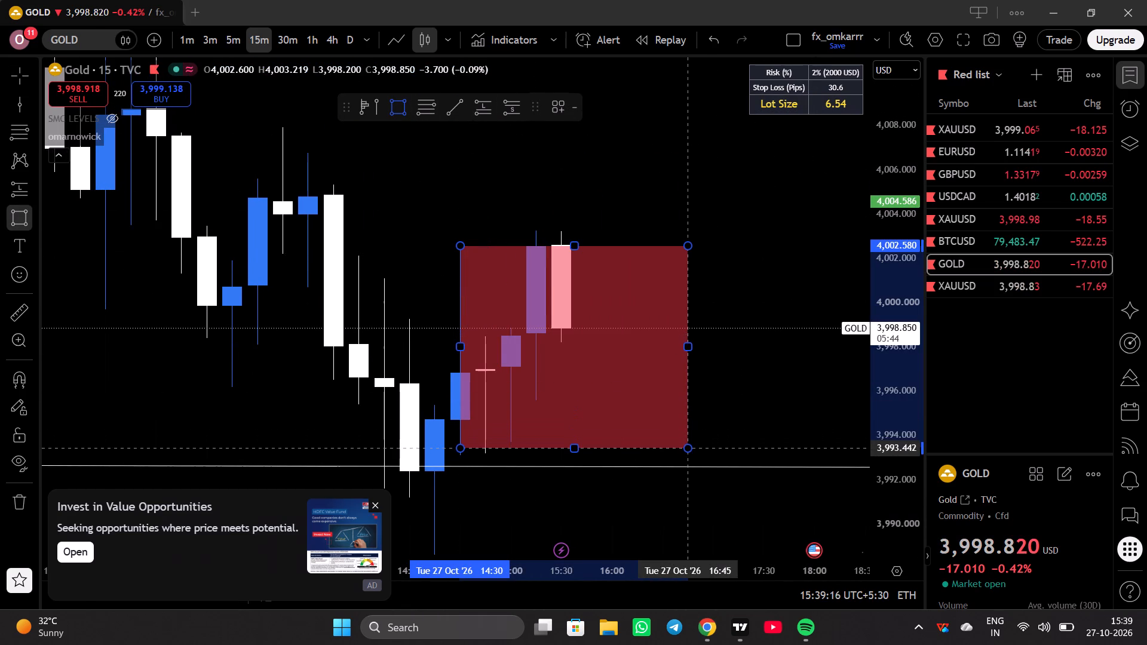
click(689, 447)
click(762, 417)
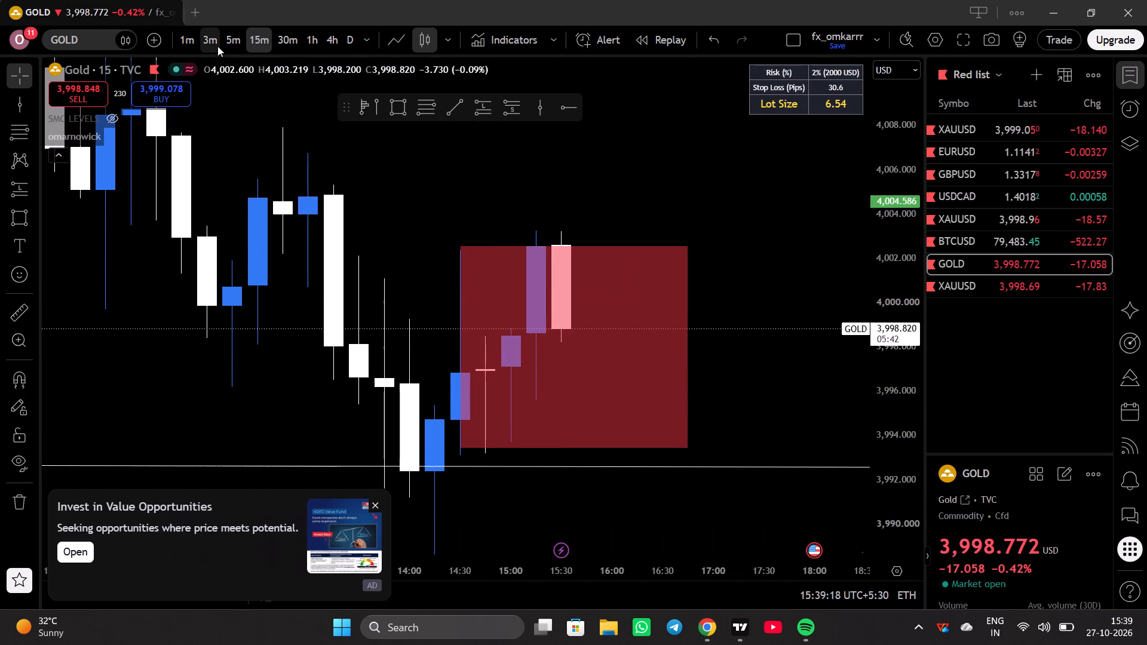
Switch the GOLD chart to the 5-minute timeframe and dismiss the advertisement.
click(230, 45)
click(372, 506)
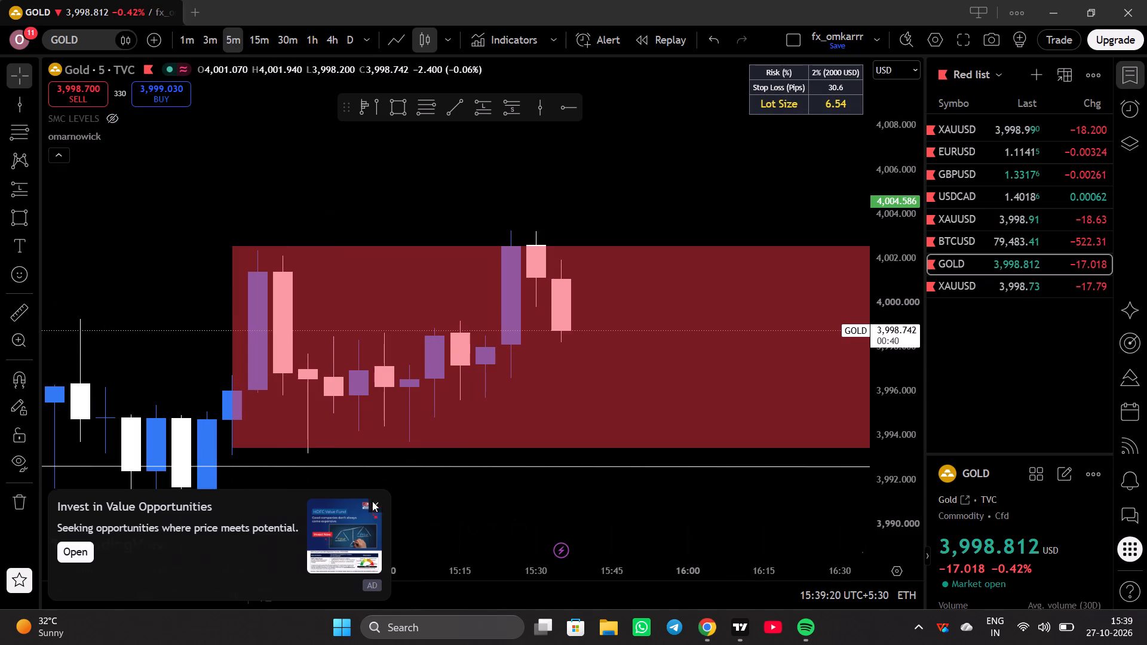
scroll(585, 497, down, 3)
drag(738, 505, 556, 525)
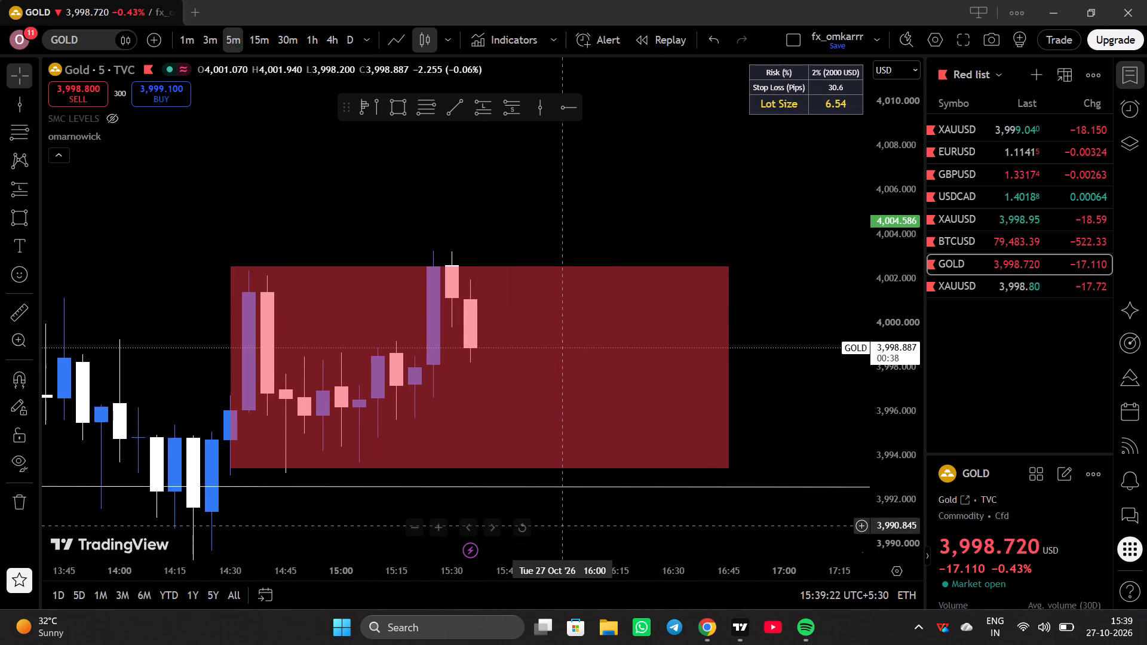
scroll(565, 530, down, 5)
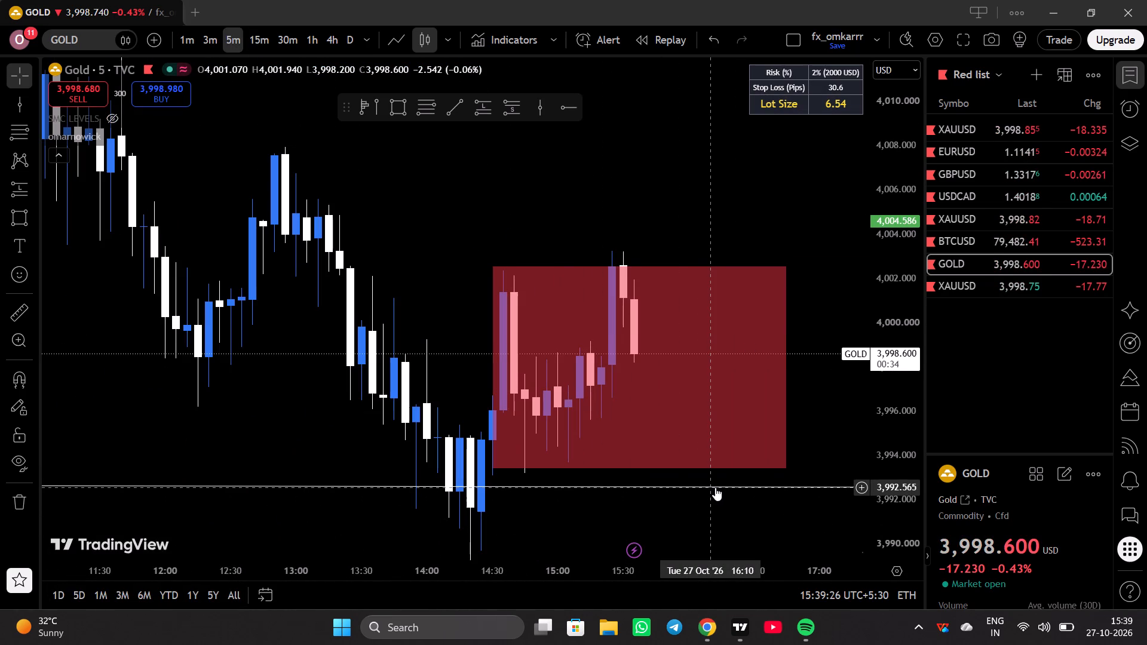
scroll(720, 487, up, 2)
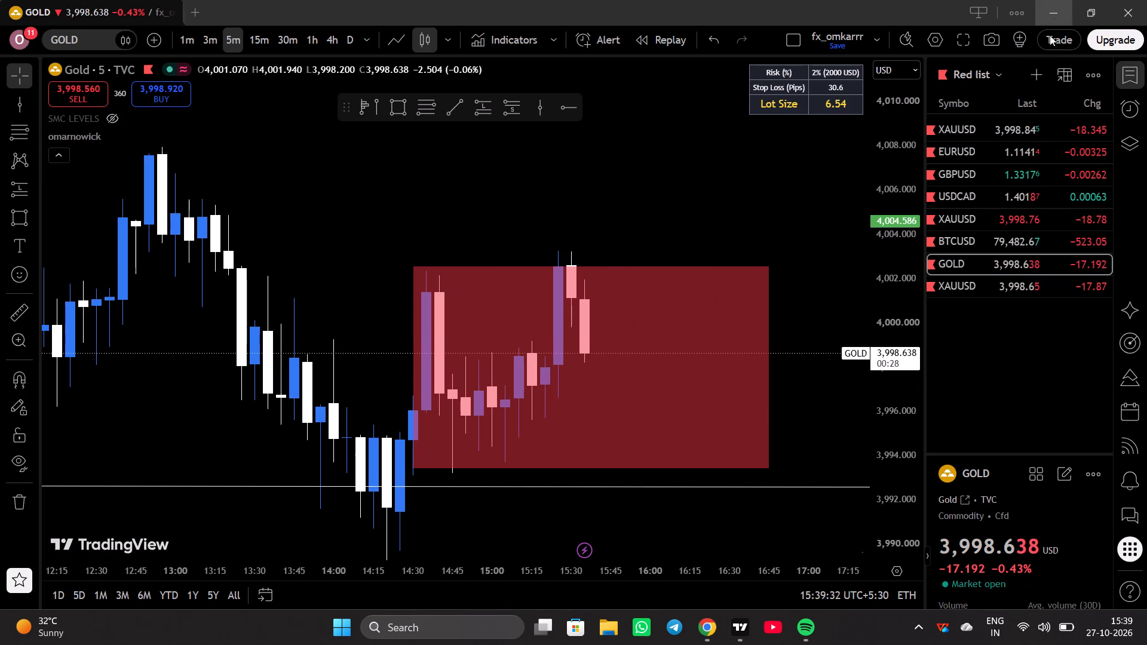
Switch to the OANDA XAUUSD chart and lower the stop level of the 15:30 short position to about 4,007.63.
click(983, 130)
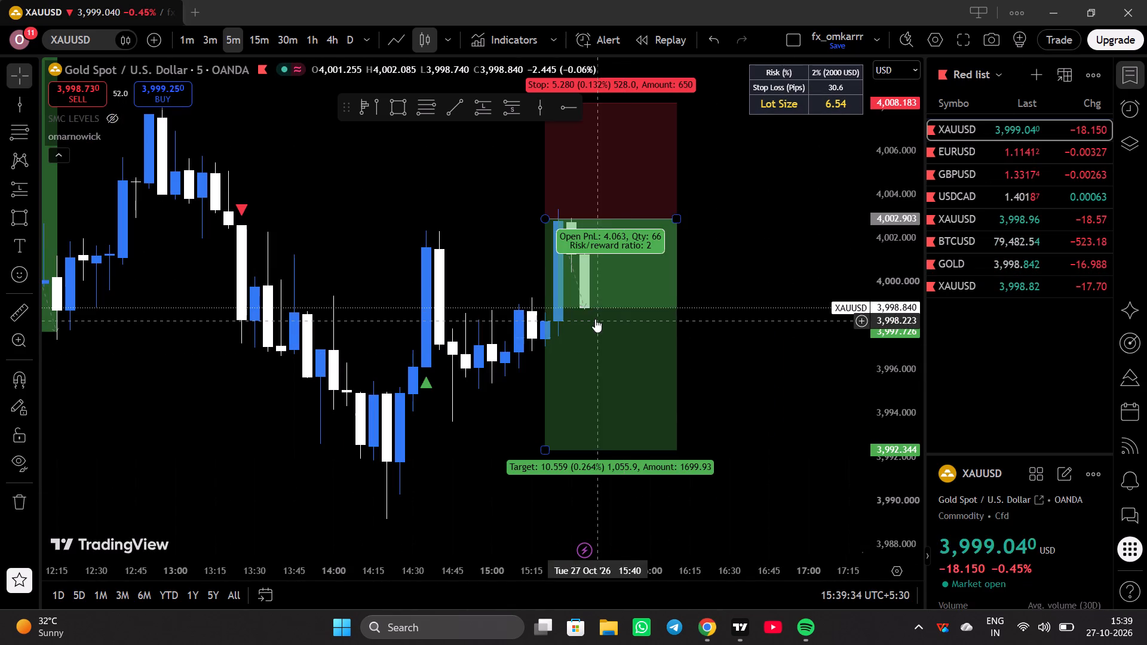
scroll(784, 323, down, 4)
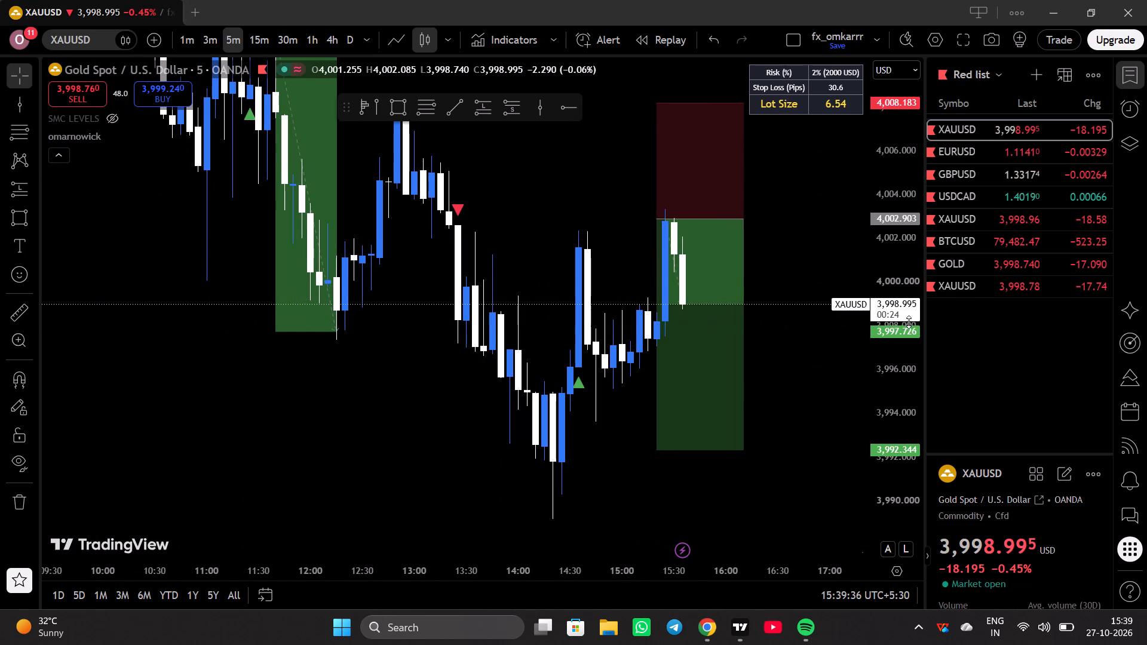
scroll(918, 318, down, 9)
drag(806, 368, 777, 499)
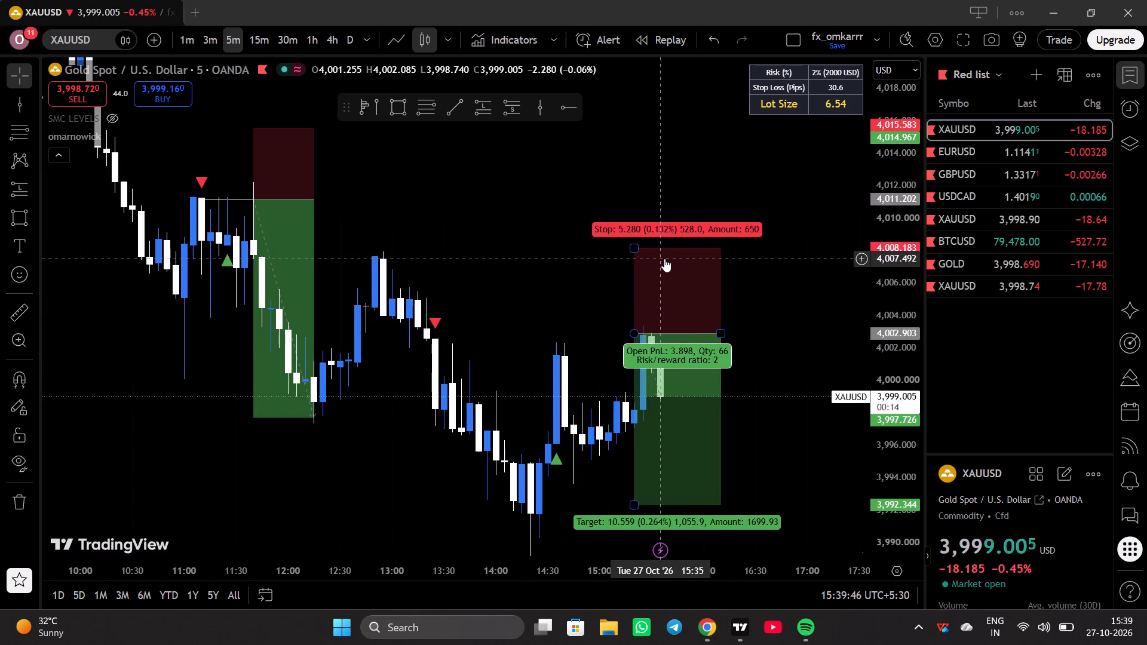
drag(637, 245, 636, 256)
click(760, 330)
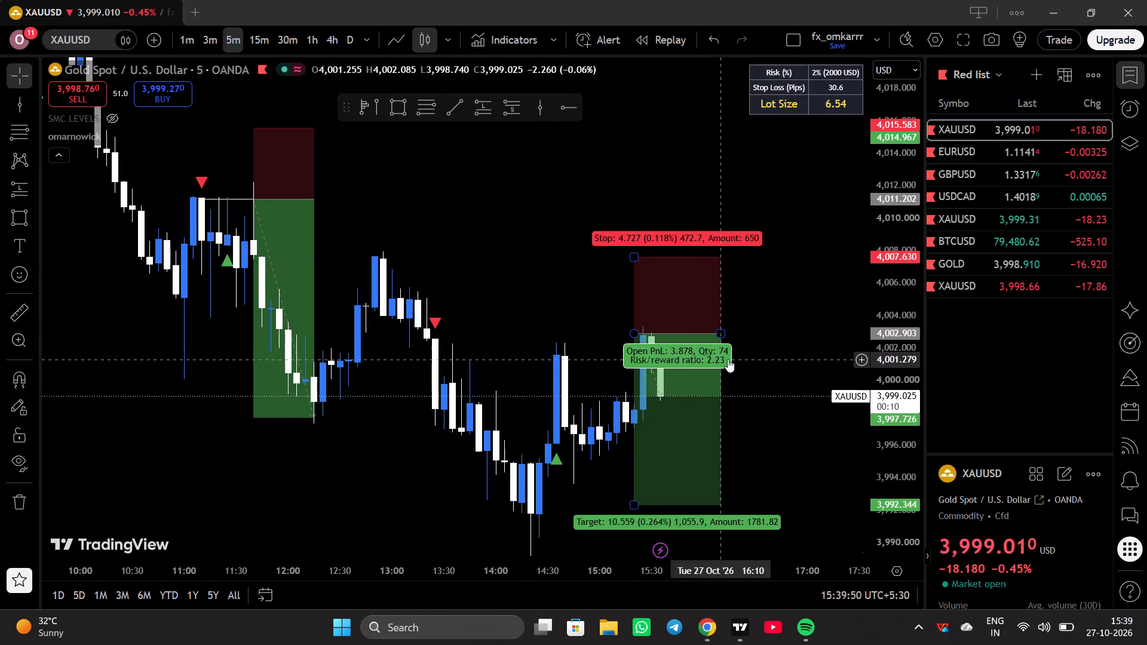
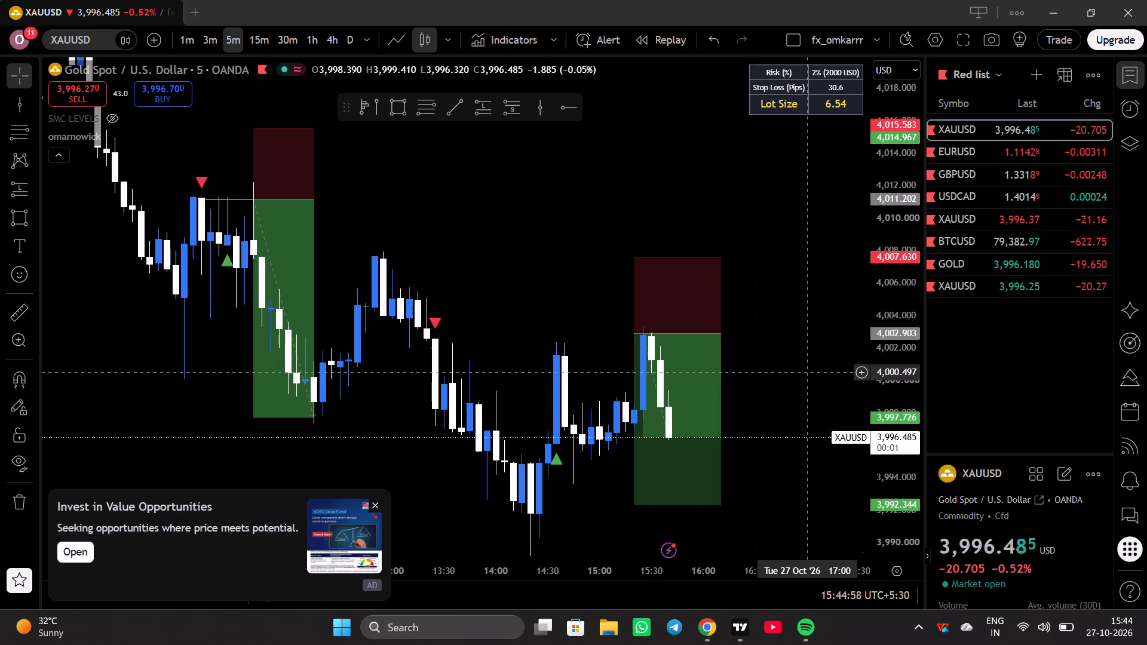
Dismiss the advertisement covering the chart.
click(381, 508)
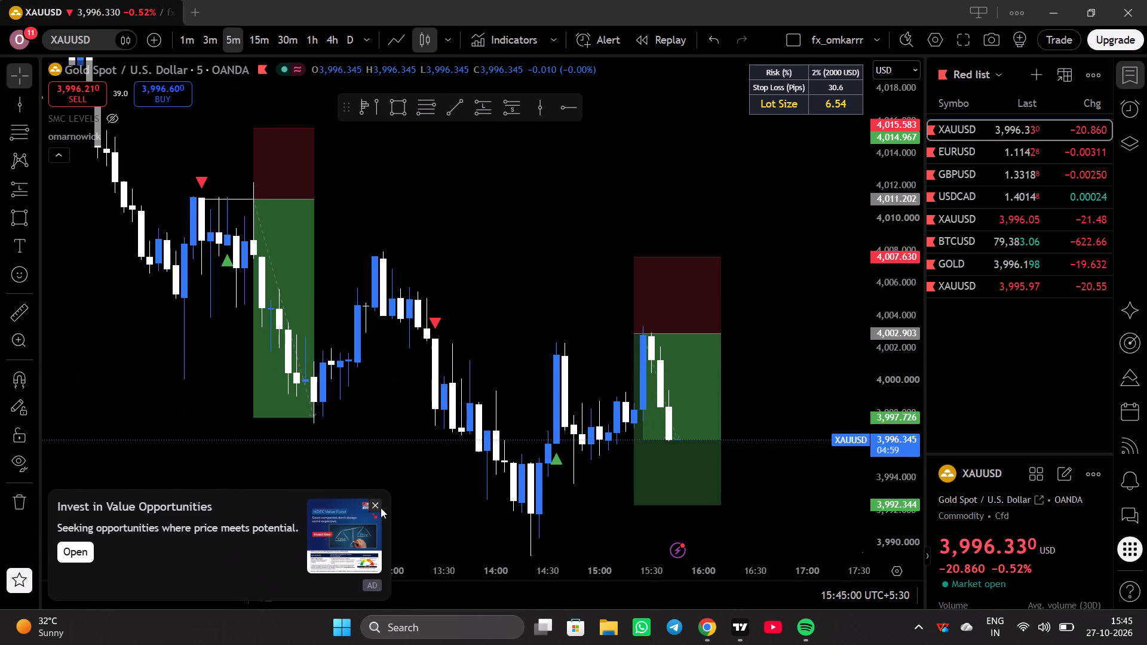
Draw a horizontal trendline at about 4,002.61 from the 13:25 candle to about 15:35 on the 5-minute XAUUSD chart.
scroll(381, 508, down, 6)
scroll(382, 508, up, 6)
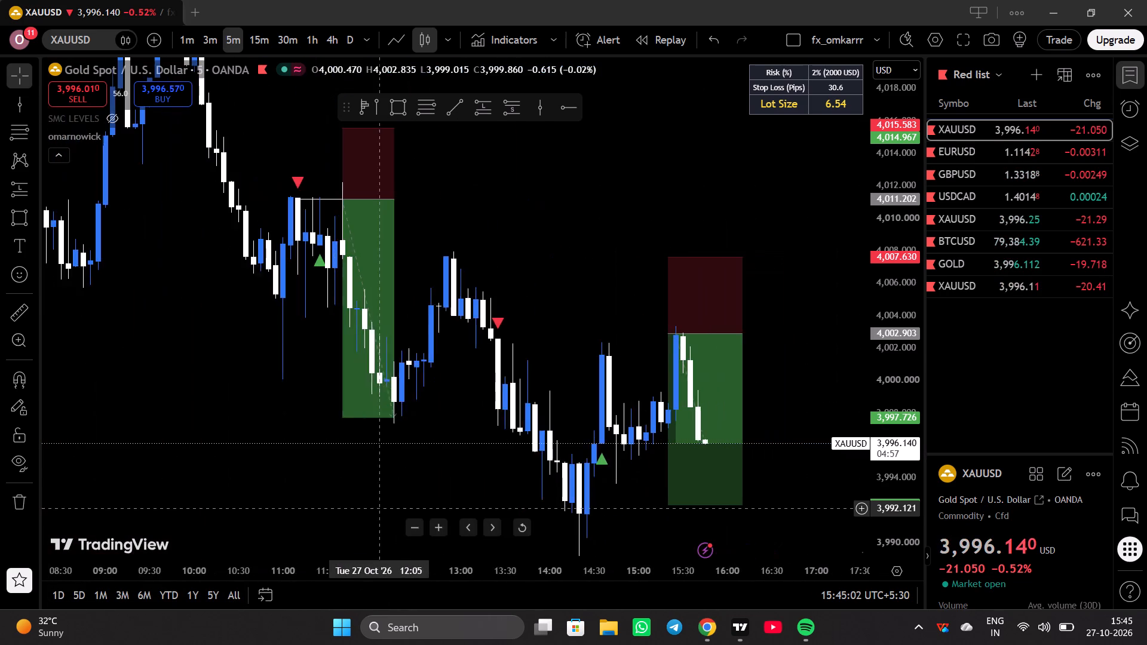
scroll(382, 508, up, 3)
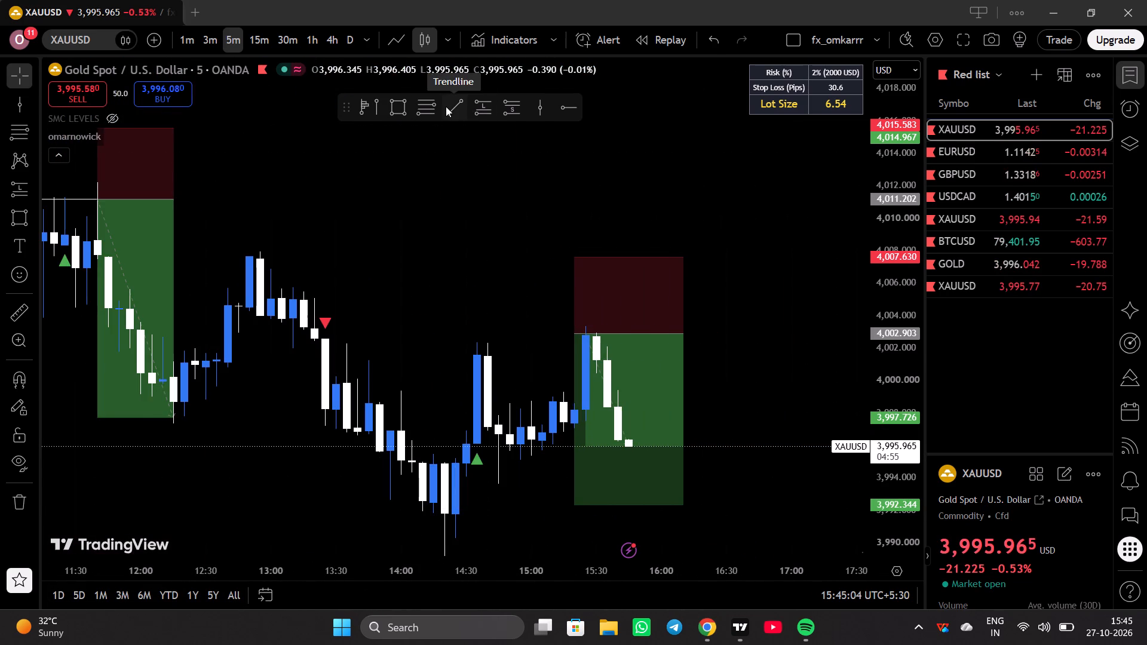
click(446, 109)
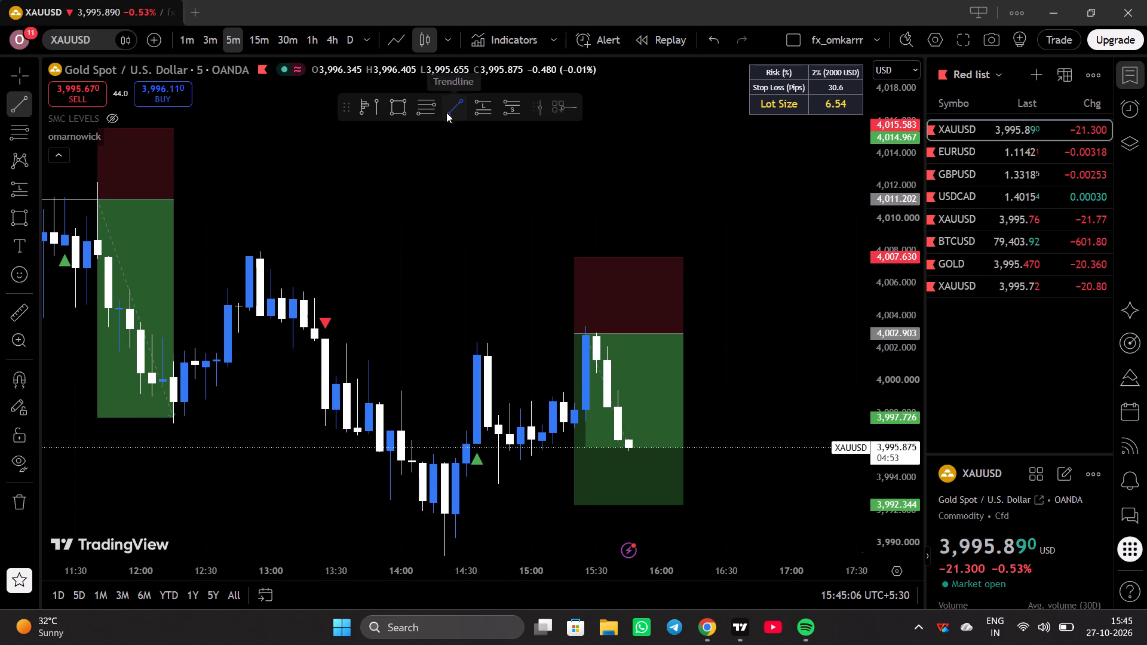
key(Return)
click(324, 337)
key(Return)
key(Return)
key(Return)
key(Return)
key(Return)
key(Return)
key(Return)
key(Return)
key(Return)
key(Return)
key(Return)
key(Return)
key(Return)
key(Return)
key(Return)
key(Return)
key(Return)
key(Return)
key(Return)
key(Return)
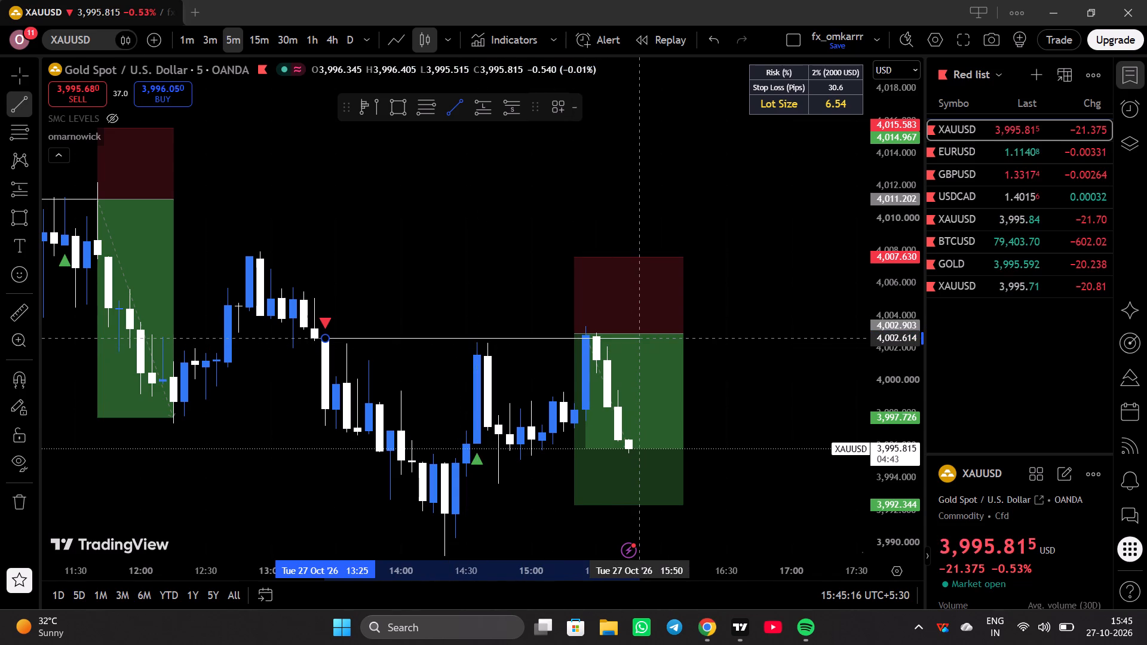
shift+click(608, 340)
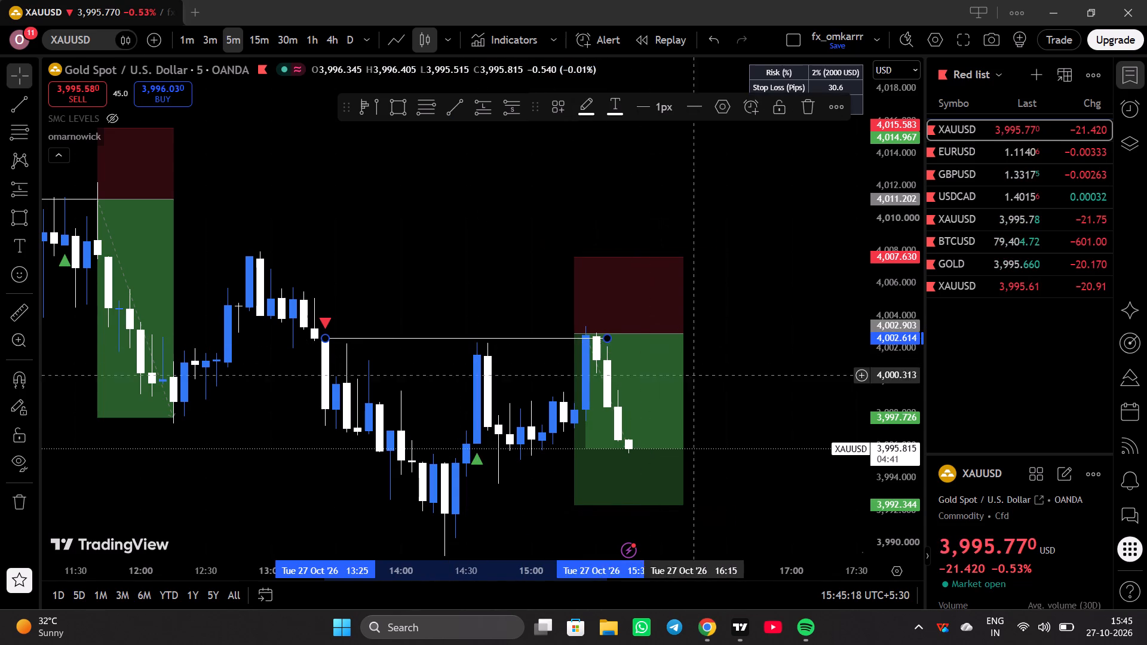
click(757, 395)
Realign the latest short position to start at 15:25, with its entry at about 4,002.54 and stop at about 4,007.63.
drag(638, 328, 641, 334)
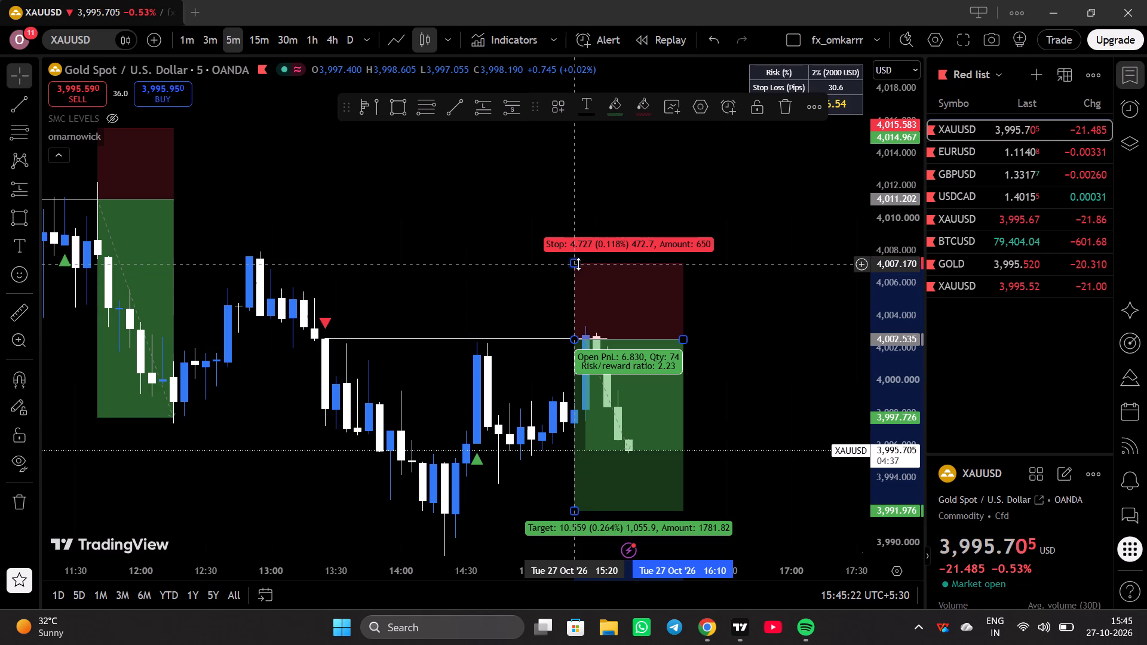
click(575, 260)
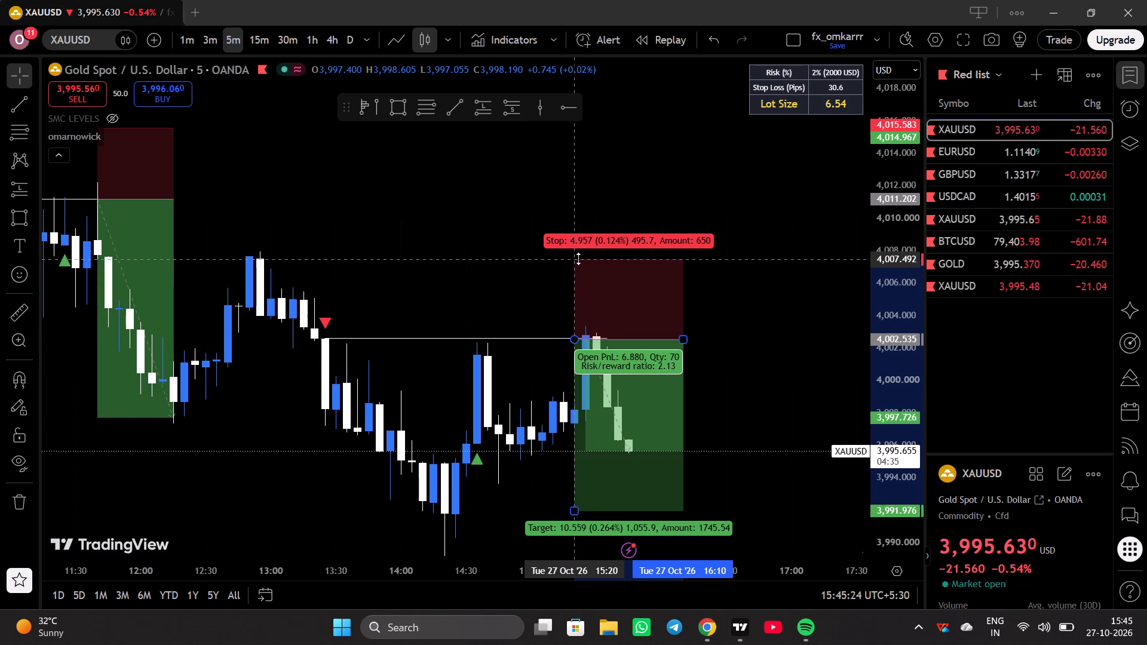
click(737, 355)
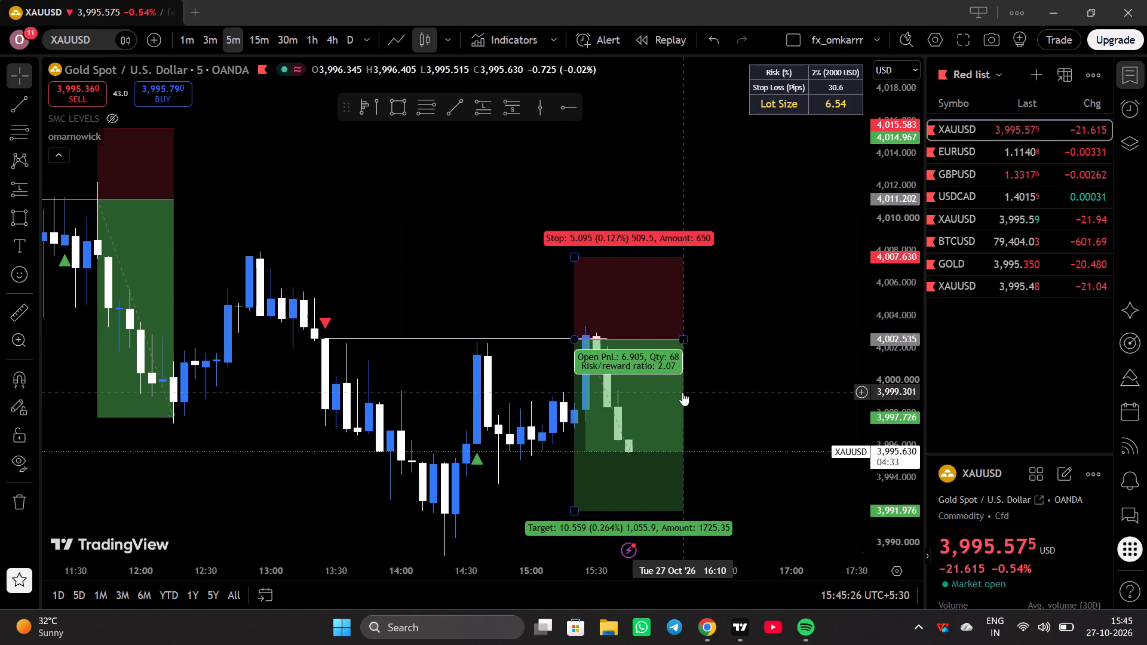
drag(606, 346, 615, 347)
click(757, 424)
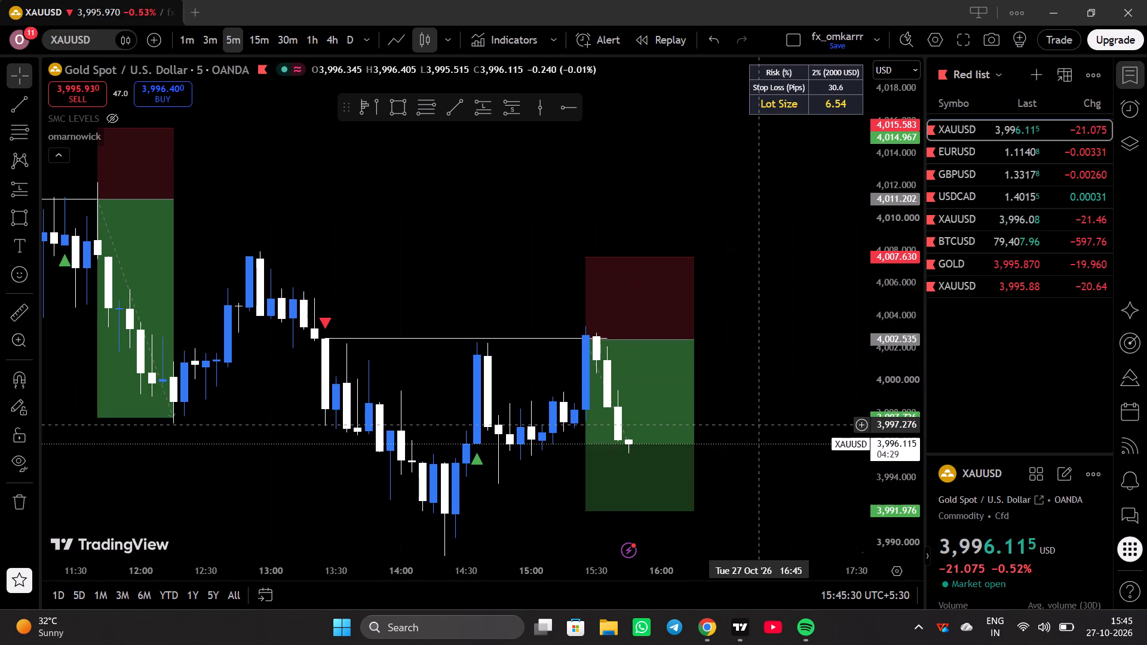
Raise the short position's target to about 3,992.35 for a risk/reward ratio of 2.
drag(820, 531, 800, 491)
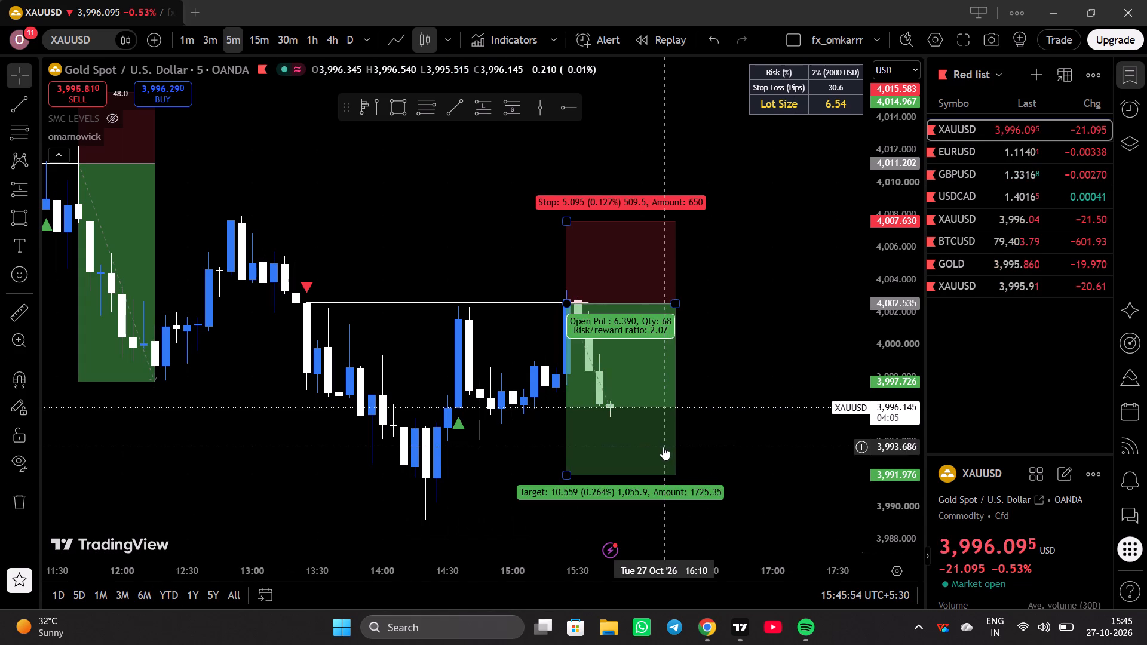
scroll(738, 420, down, 3)
scroll(878, 428, up, 6)
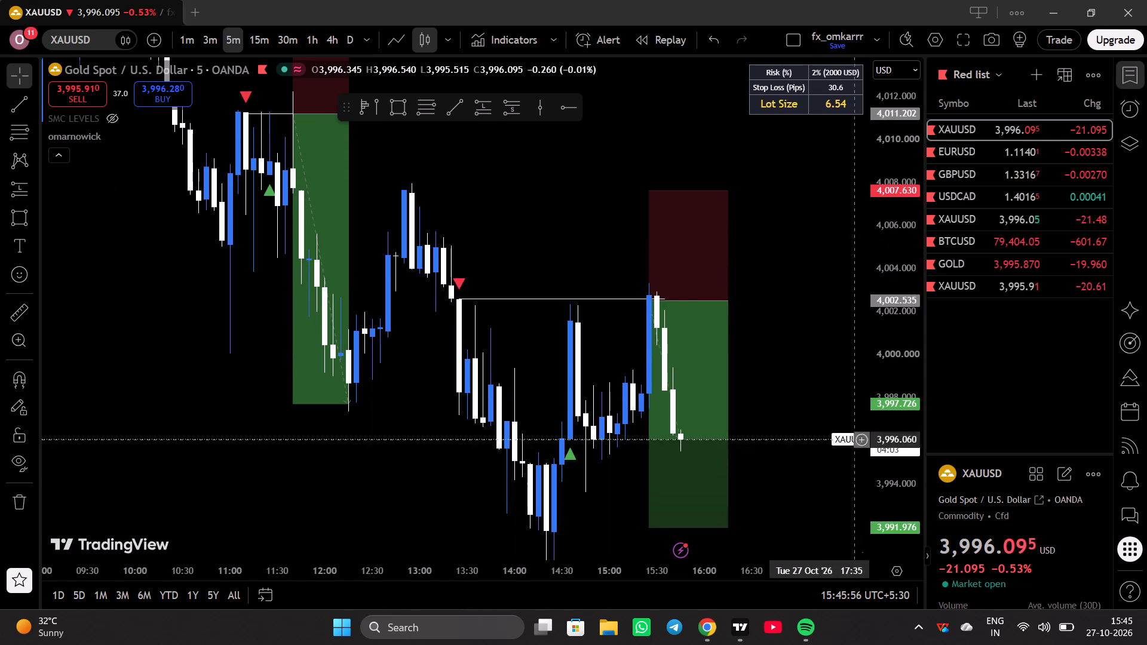
scroll(826, 454, up, 3)
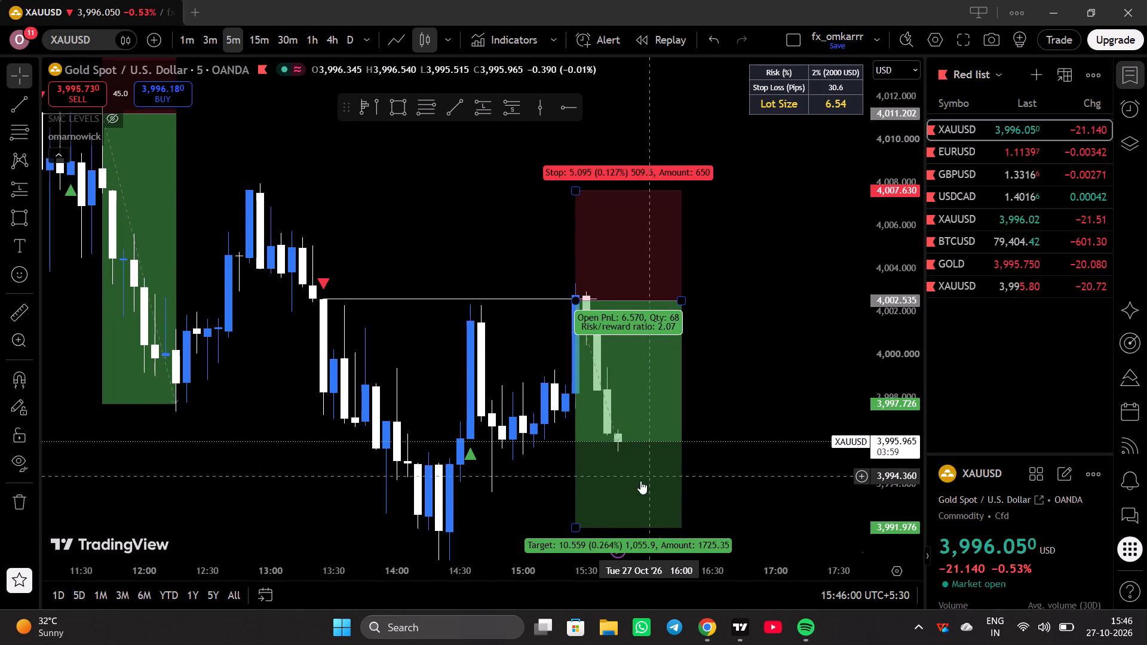
drag(575, 526, 578, 522)
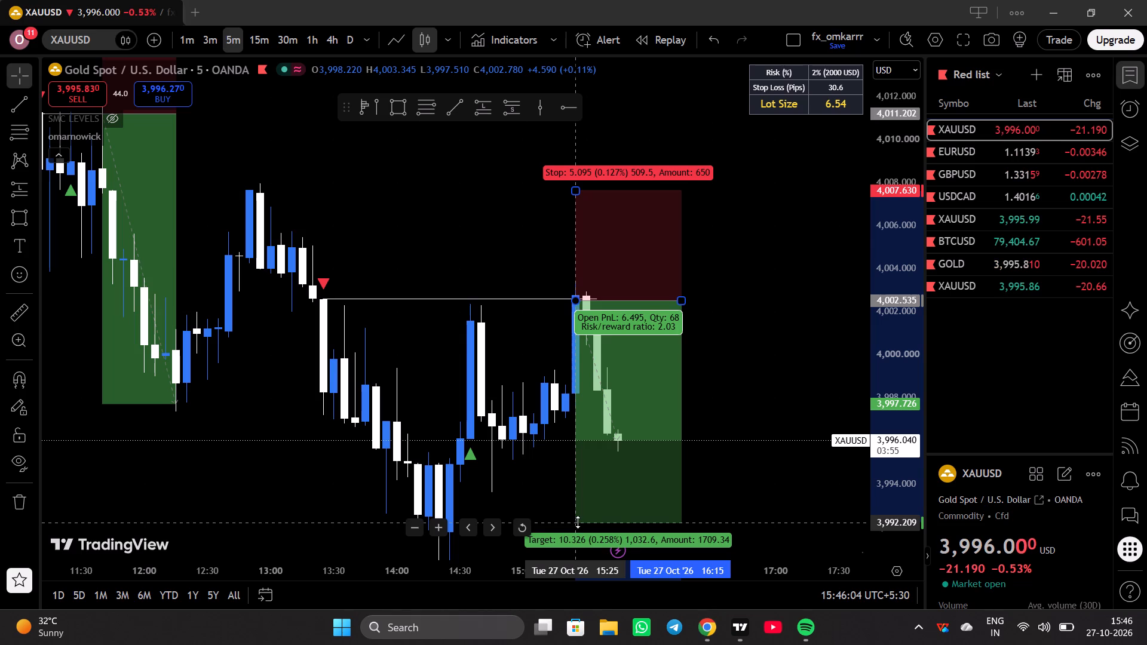
drag(578, 522, 581, 520)
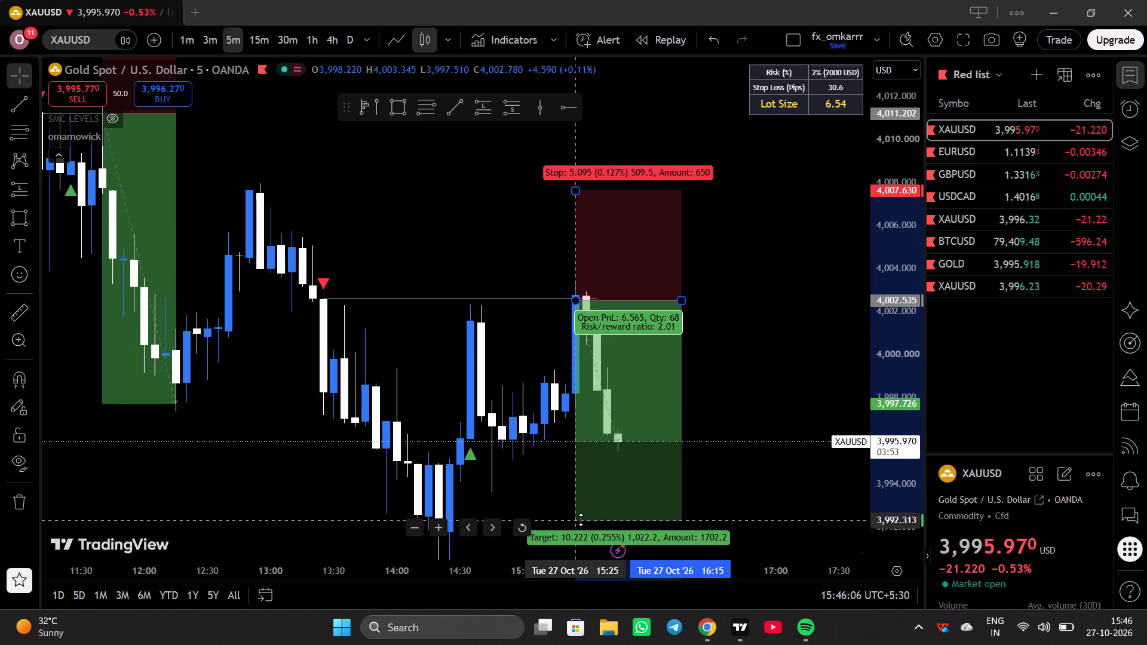
drag(581, 520, 580, 519)
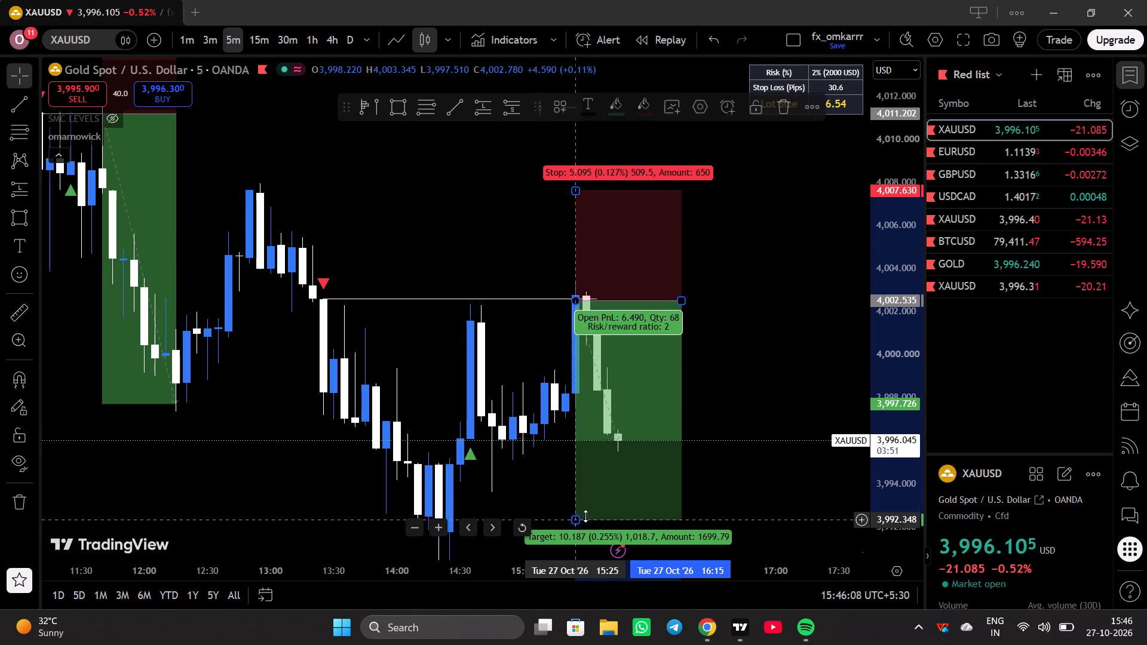
click(768, 403)
Examine the price action around the 15:25 short position on the 5-minute chart, at closer and wider ranges.
scroll(747, 414, up, 3)
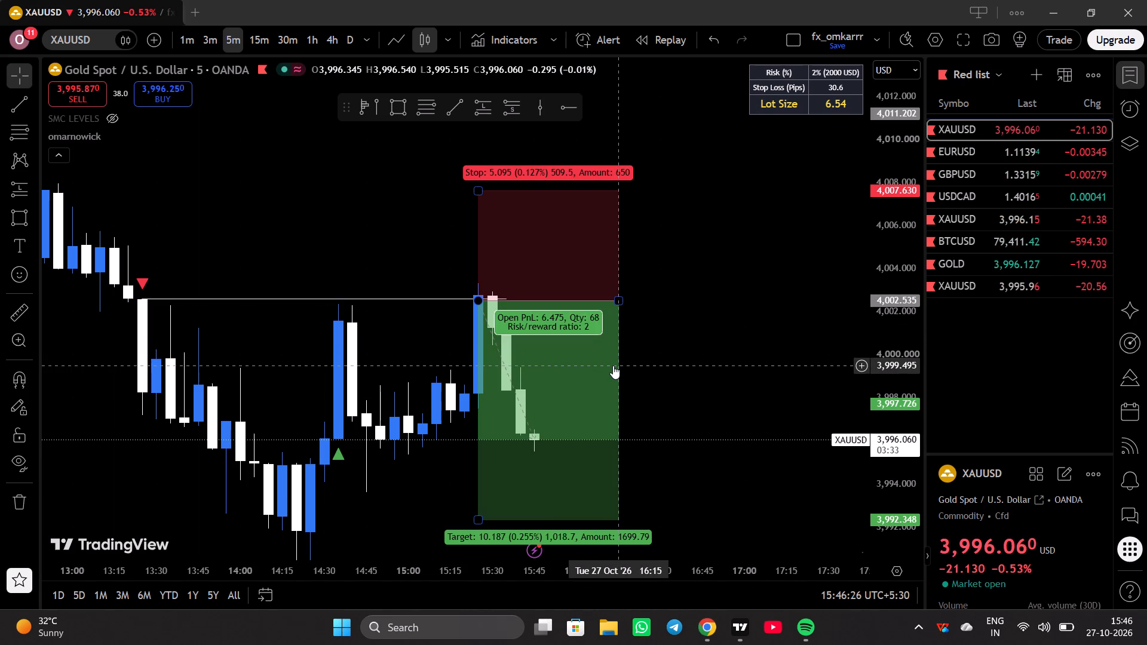
scroll(794, 395, down, 3)
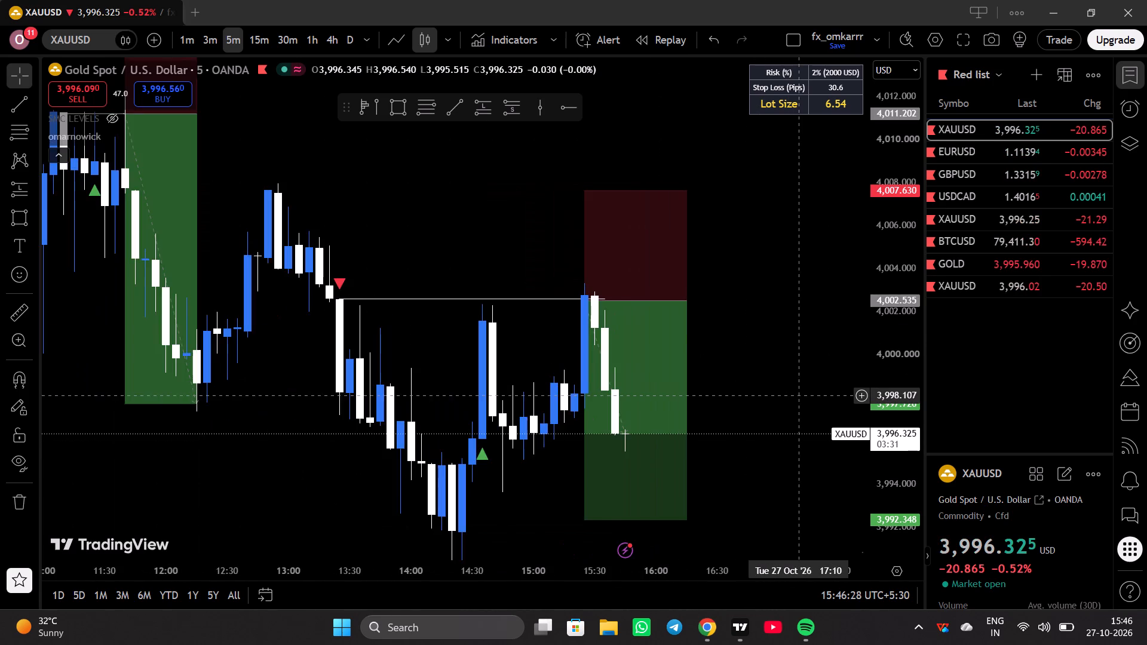
scroll(794, 395, down, 4)
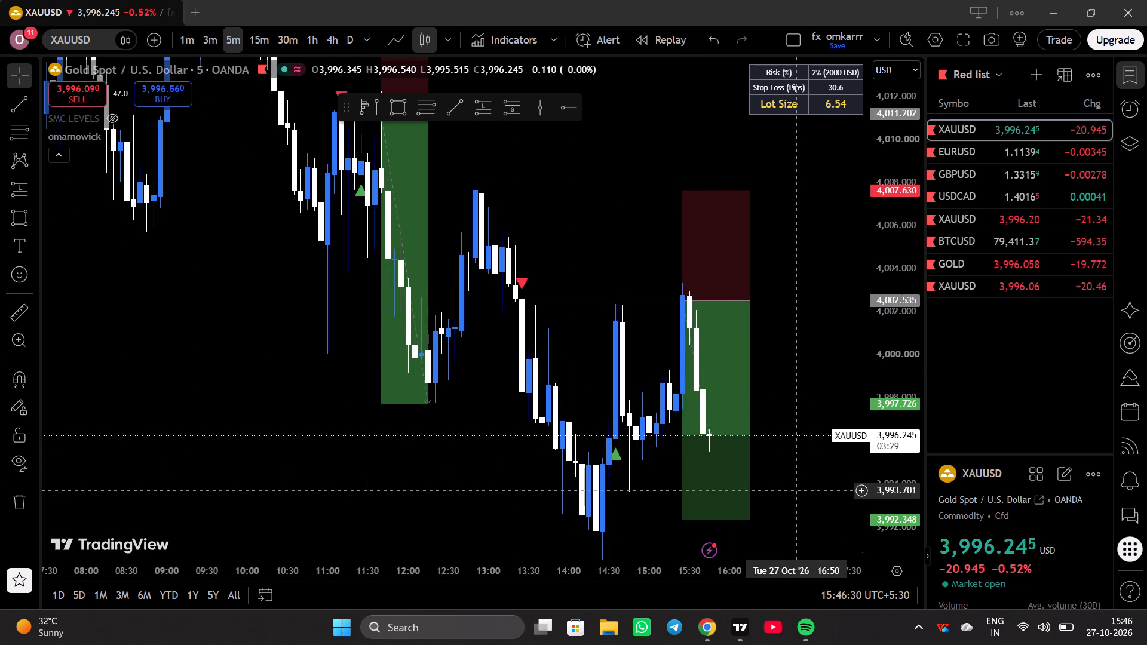
drag(795, 490, 789, 460)
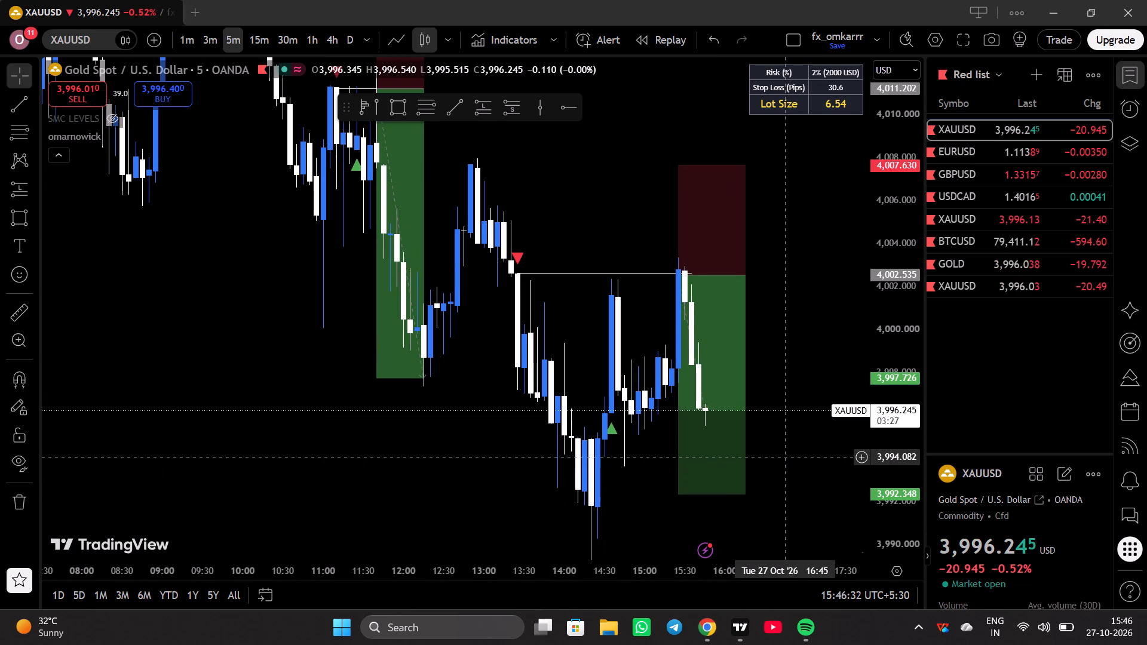
scroll(774, 454, up, 4)
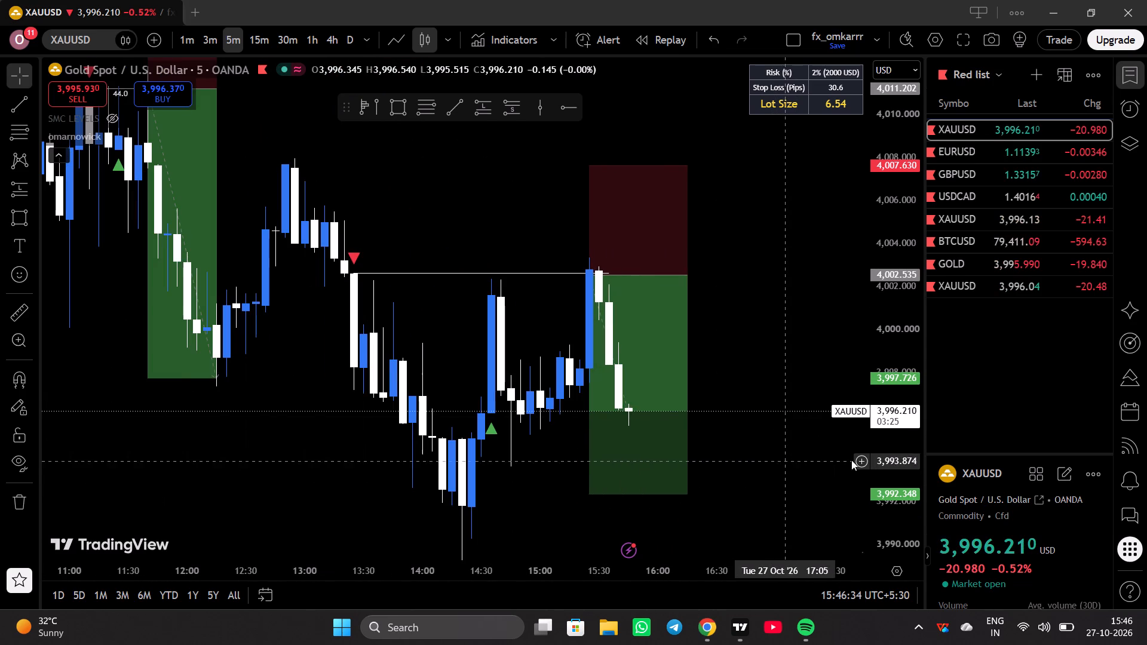
scroll(908, 448, up, 7)
scroll(808, 474, up, 2)
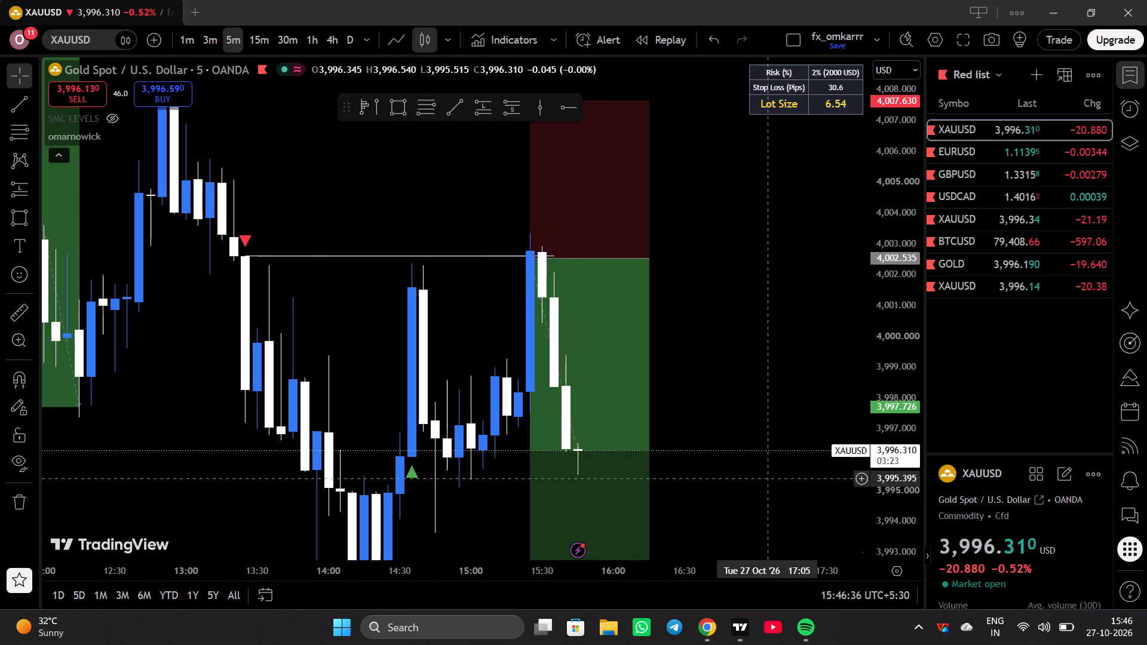
scroll(891, 380, down, 12)
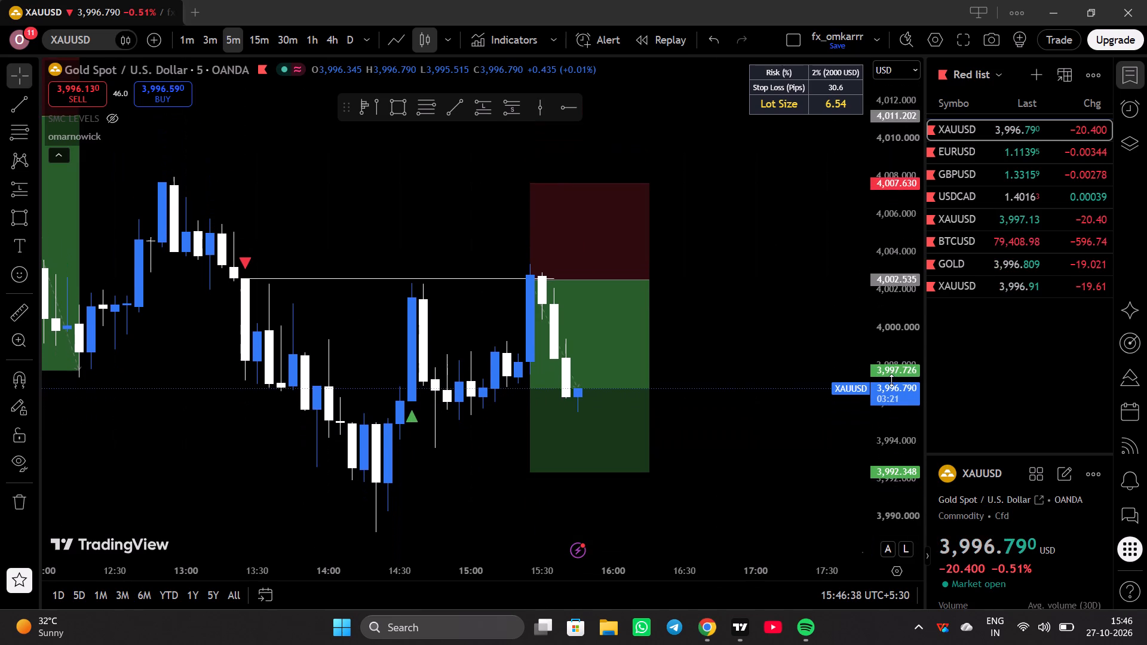
scroll(891, 380, down, 4)
scroll(816, 440, down, 5)
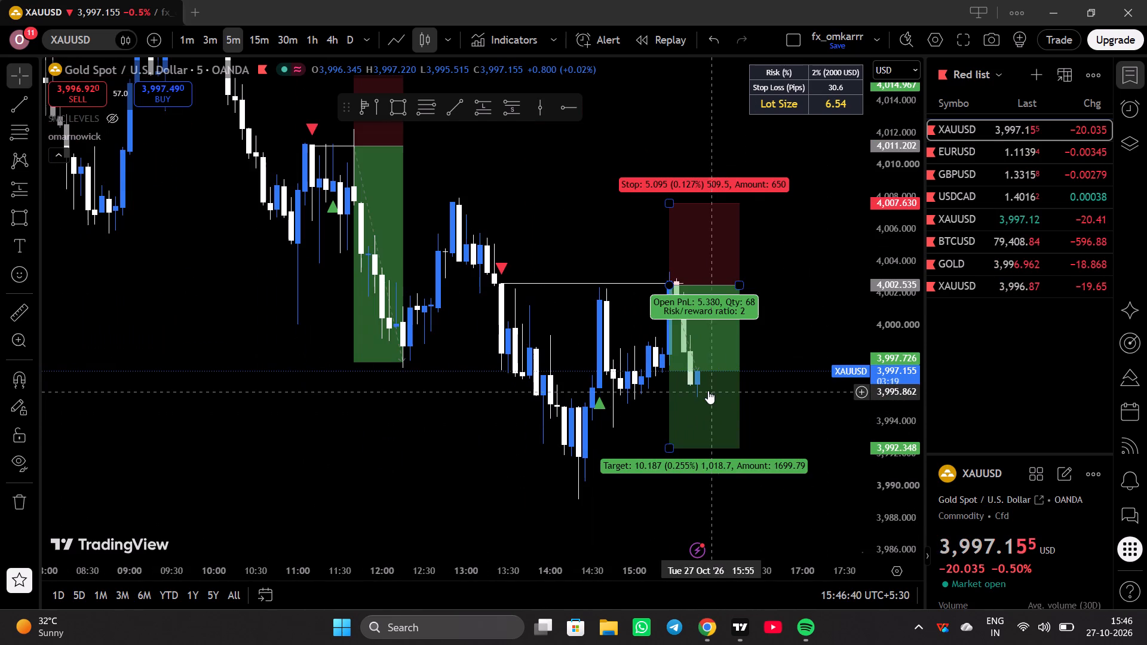
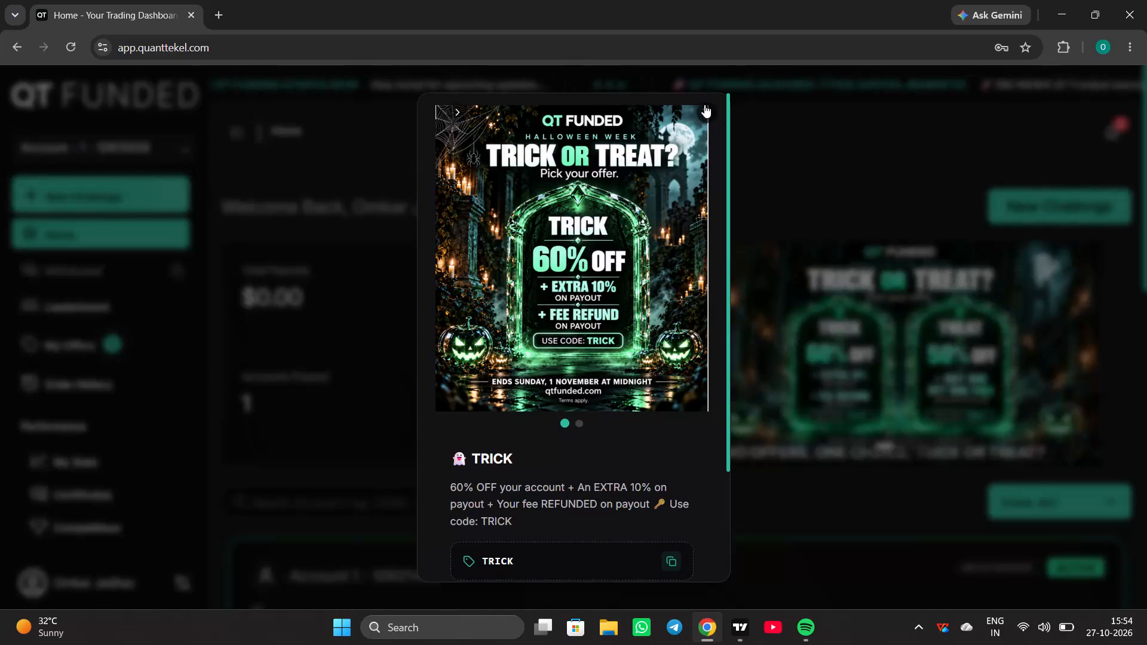
Dismiss the Halloween Week promotional offer covering the QT Funded home page.
click(704, 105)
click(487, 316)
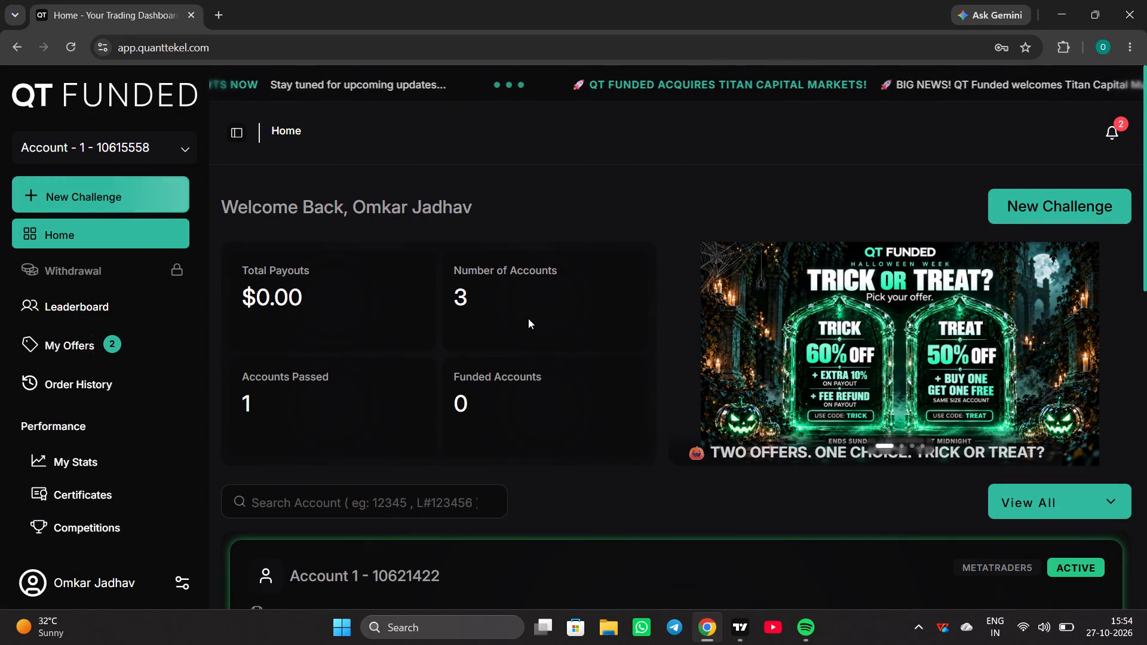
Open the dashboard of Account 2, the active Phase 1 challenge, and examine its drawdown levels, target balance and trading stats.
scroll(516, 321, down, 3)
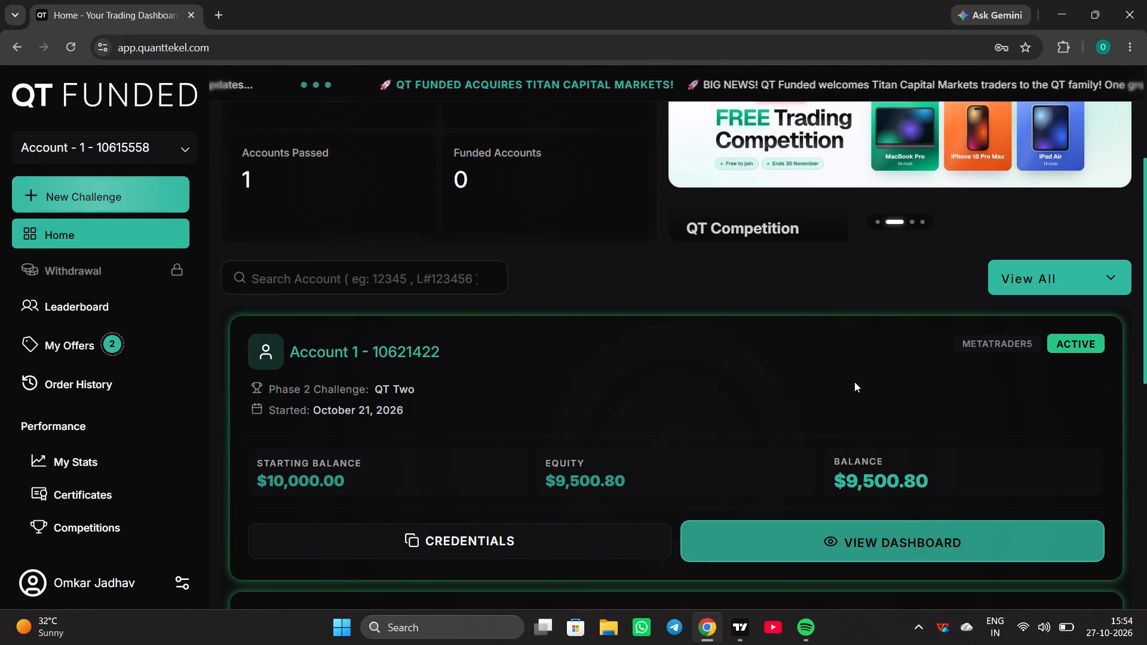
scroll(824, 386, down, 5)
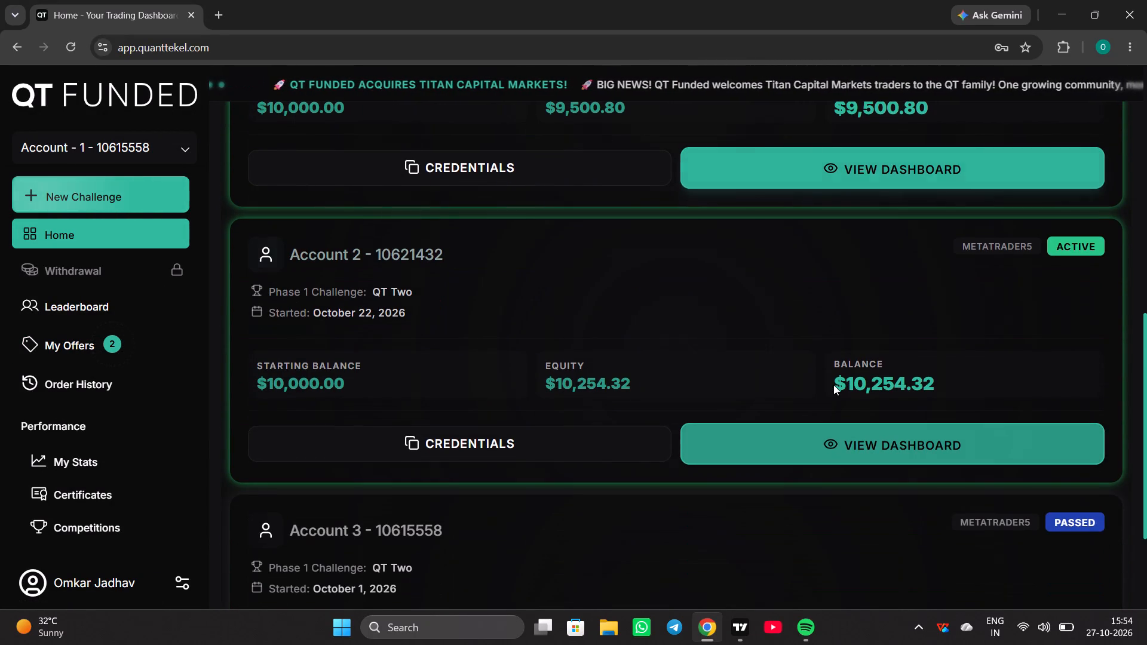
click(855, 439)
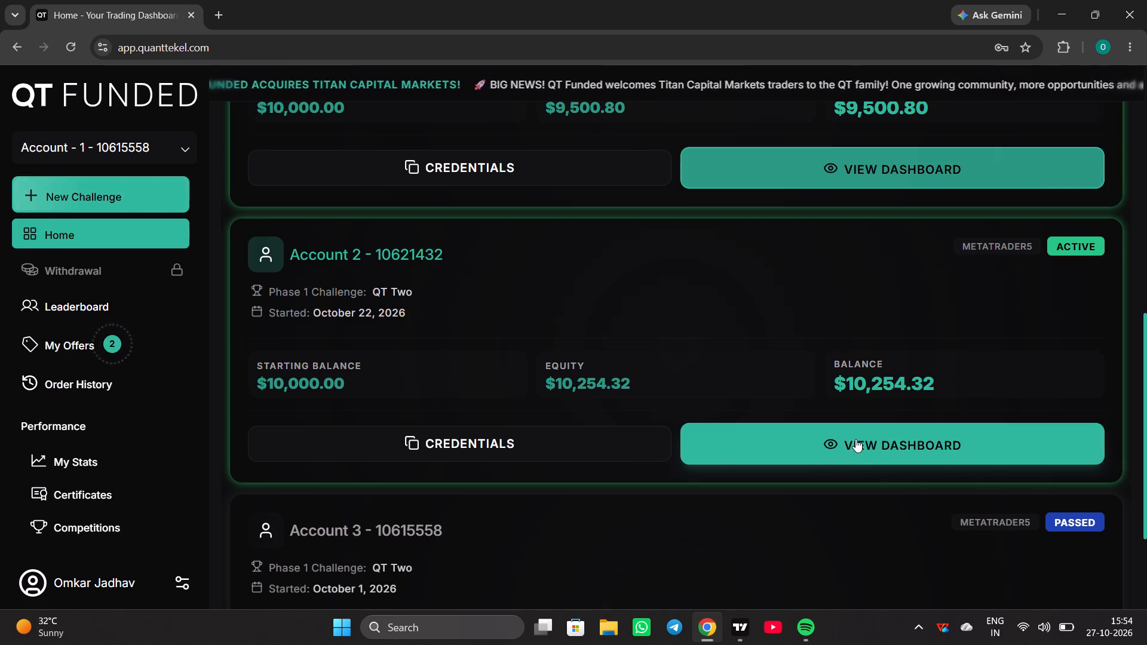
scroll(793, 488, down, 2)
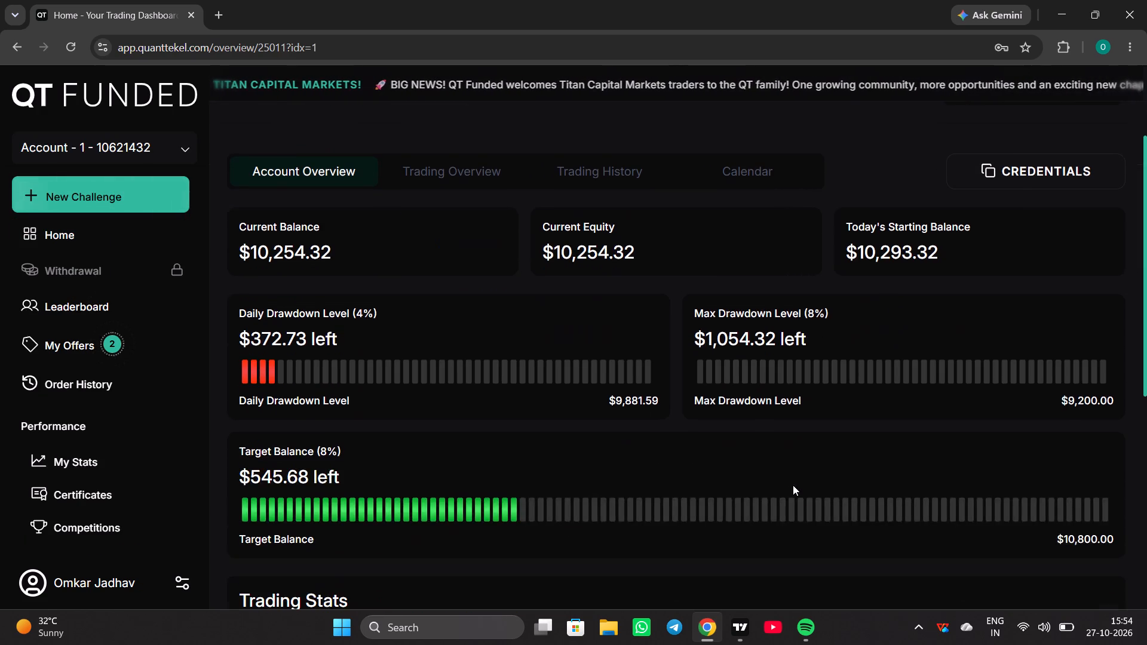
scroll(793, 482, down, 3)
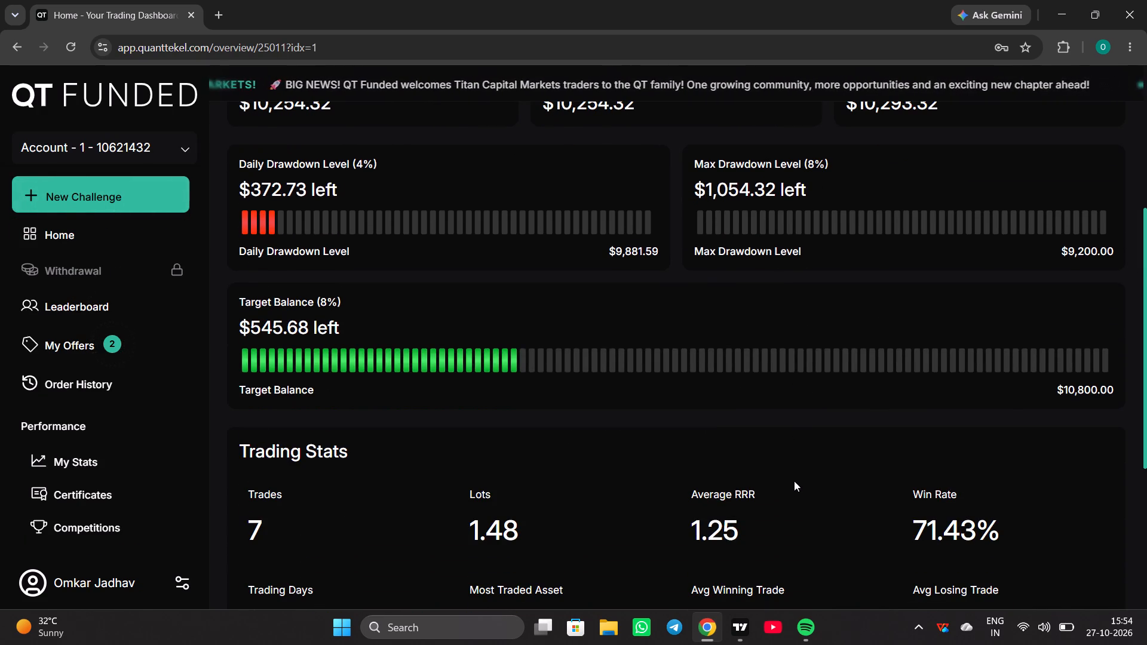
scroll(794, 481, down, 1)
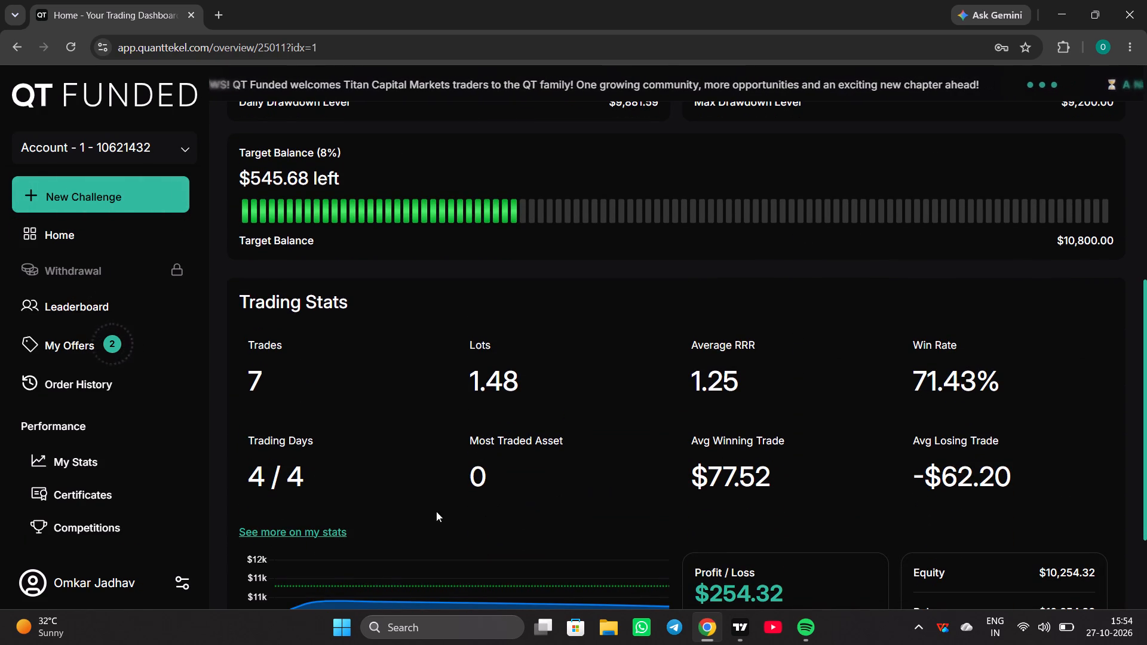
scroll(882, 472, down, 3)
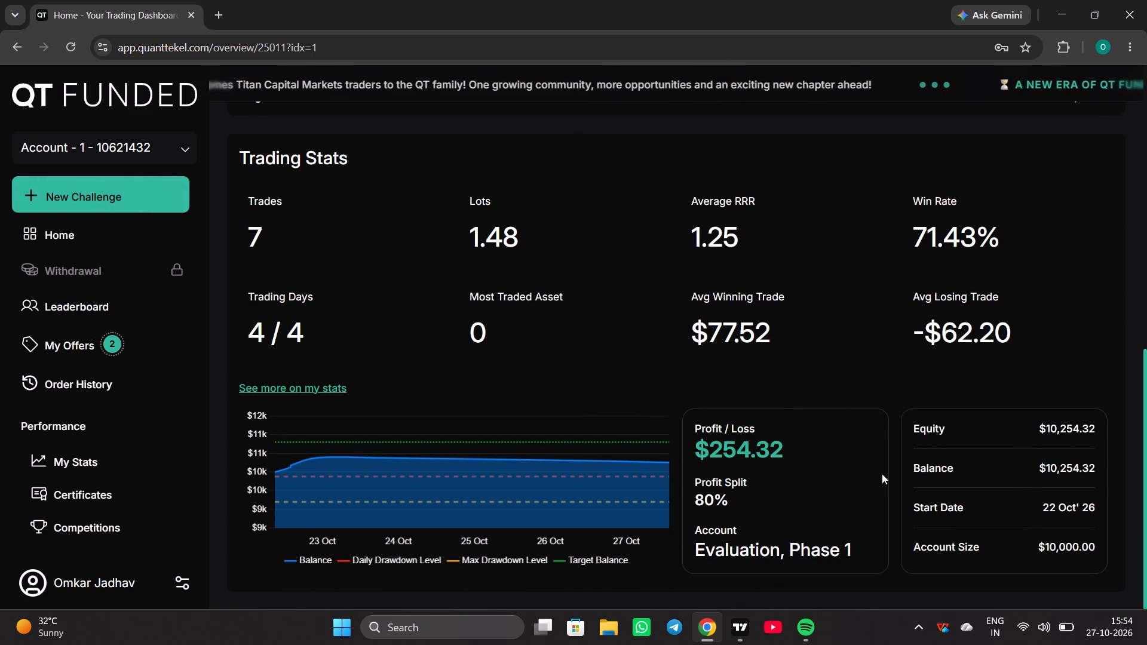
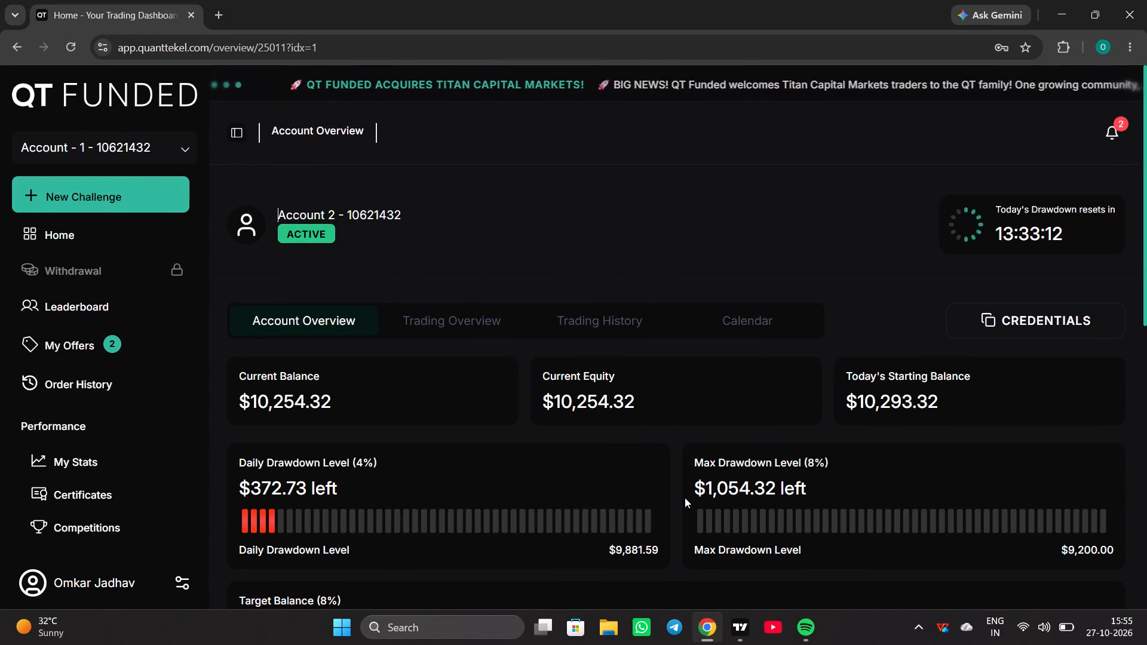
Examine the daily drawdown, maximum drawdown and target balance figures on the Account 2 overview.
scroll(685, 497, down, 2)
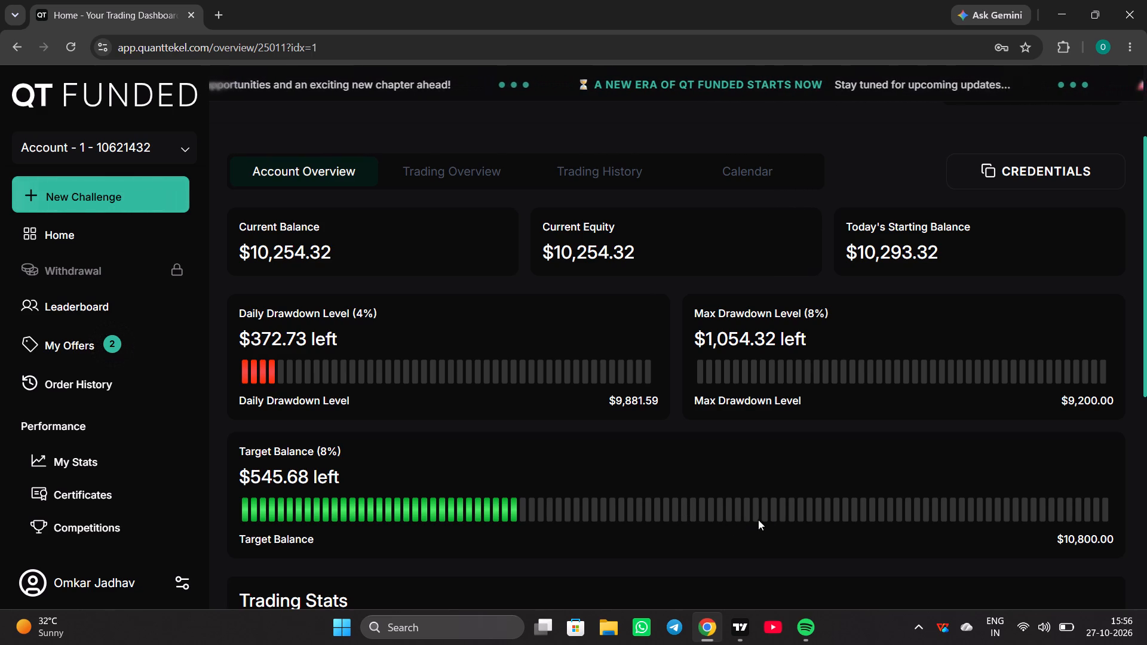
Switch to TradingView and examine the latest short position on the XAUUSD 5-minute chart against the current price.
click(744, 632)
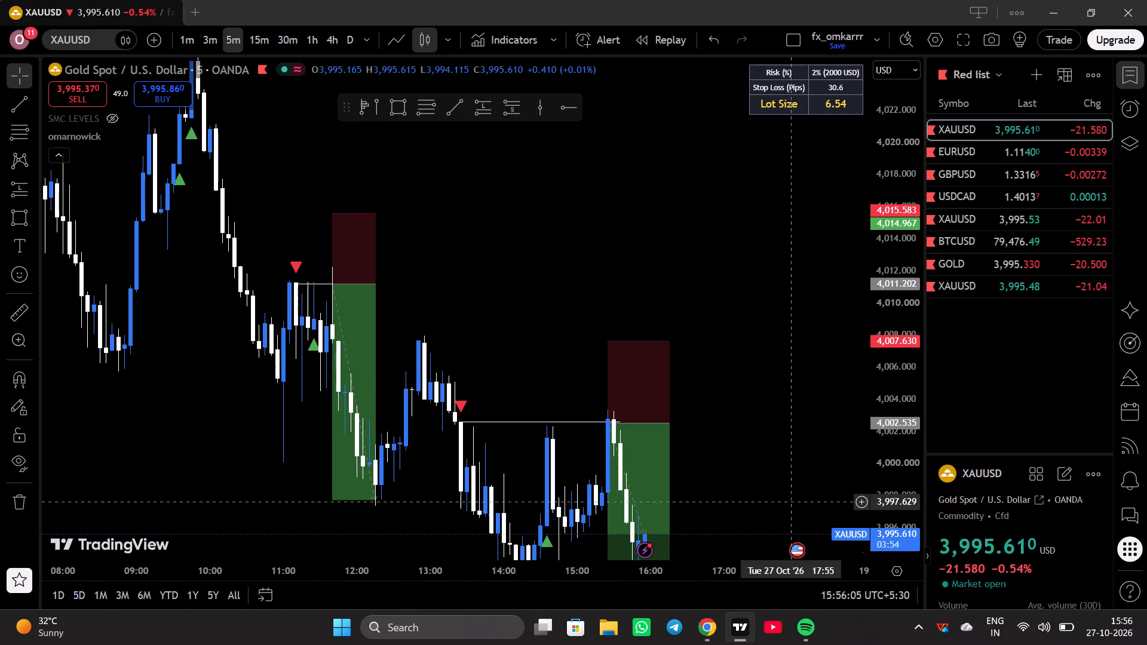
drag(787, 489, 787, 360)
scroll(769, 432, up, 5)
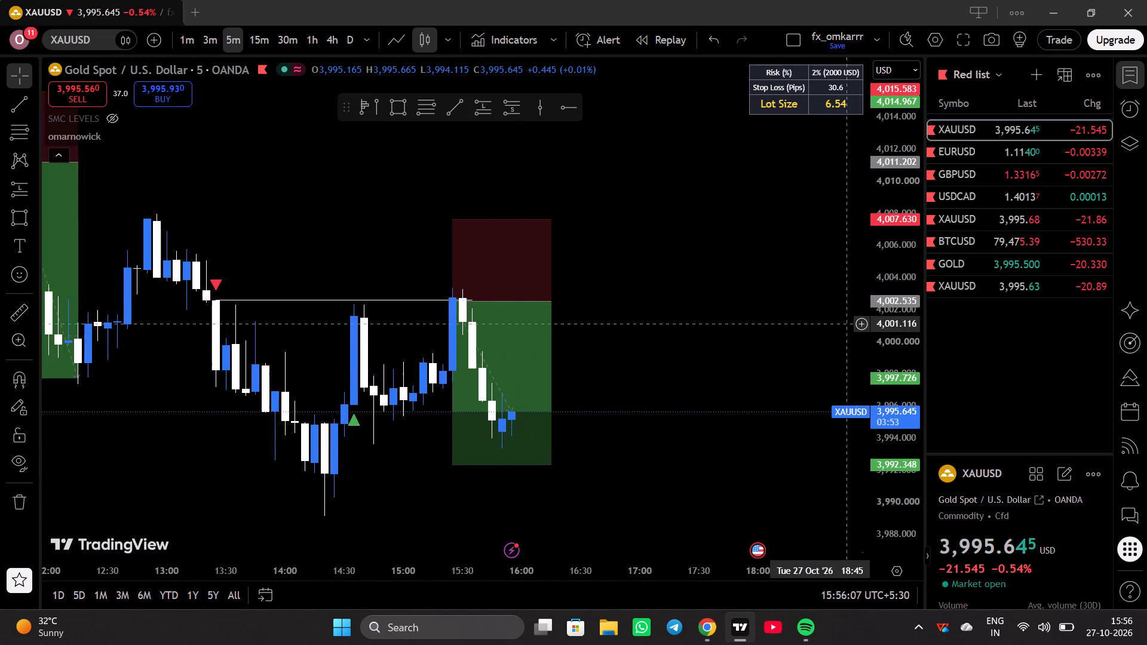
Minimise TradingView and close the browser window holding the QT Funded account dashboard.
click(1068, 3)
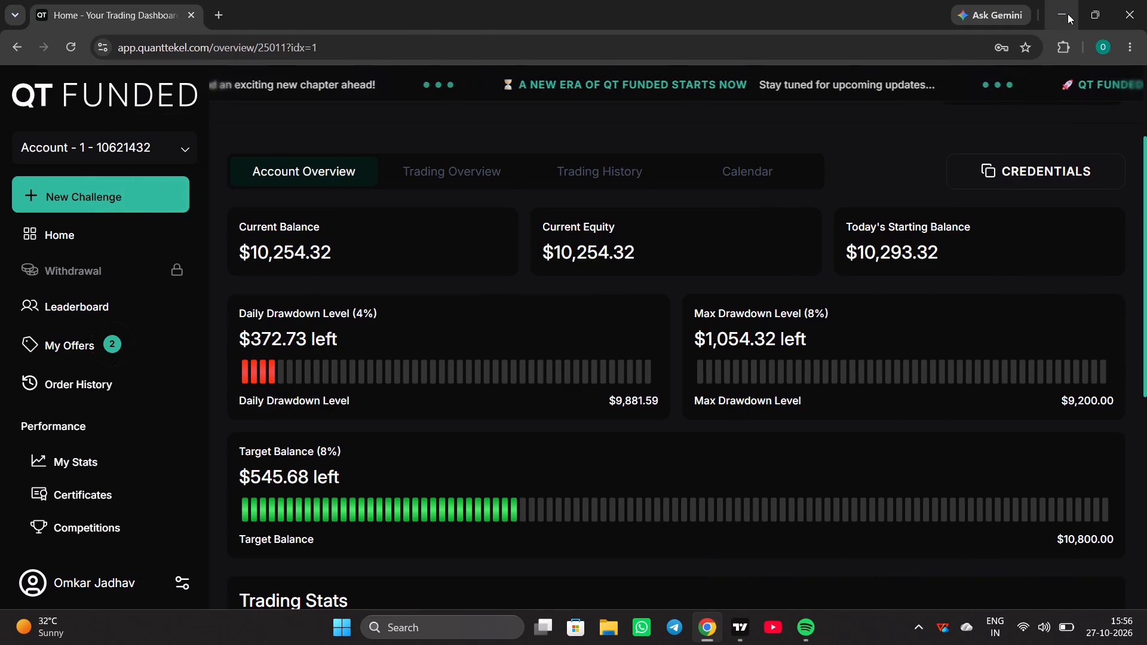
click(1146, 0)
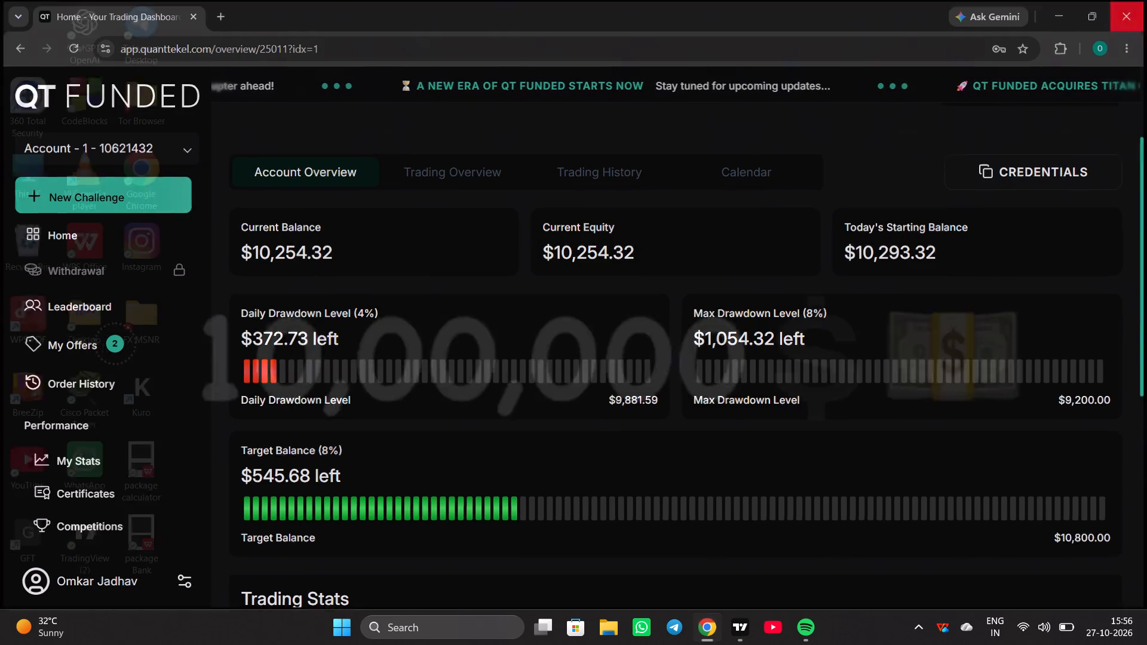